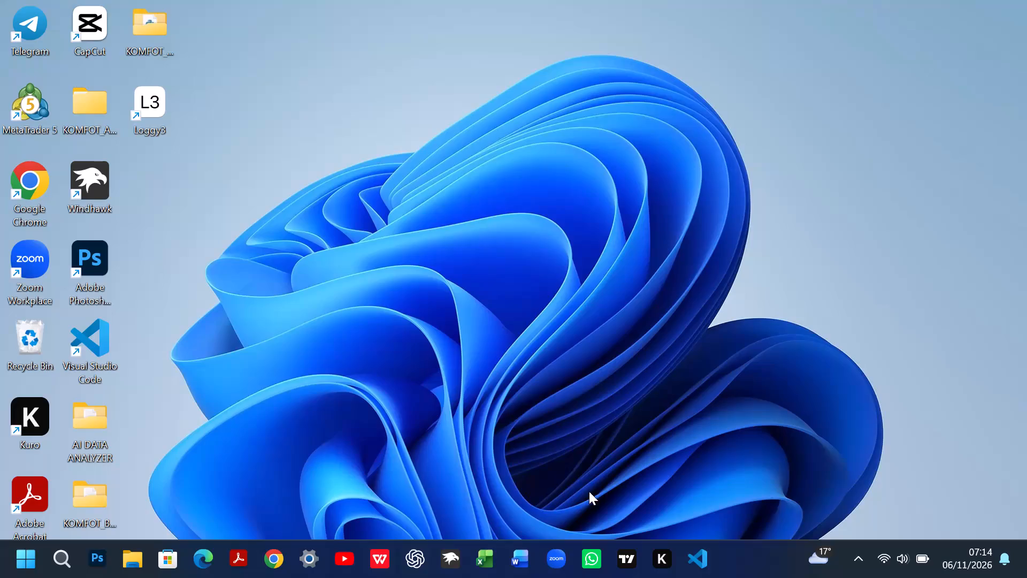
Open TradingView and maximize its window.
double_click(632, 558)
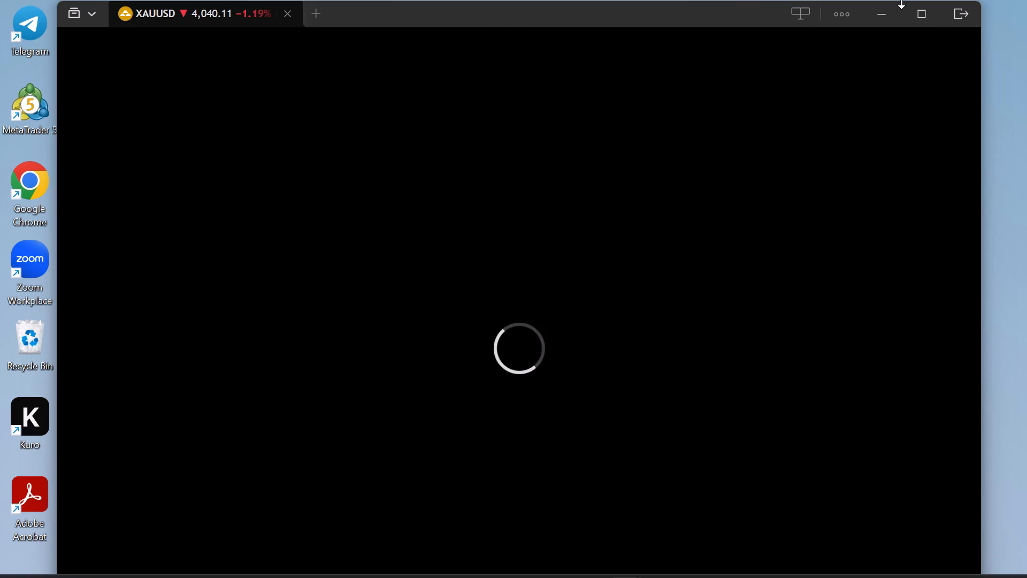
click(921, 12)
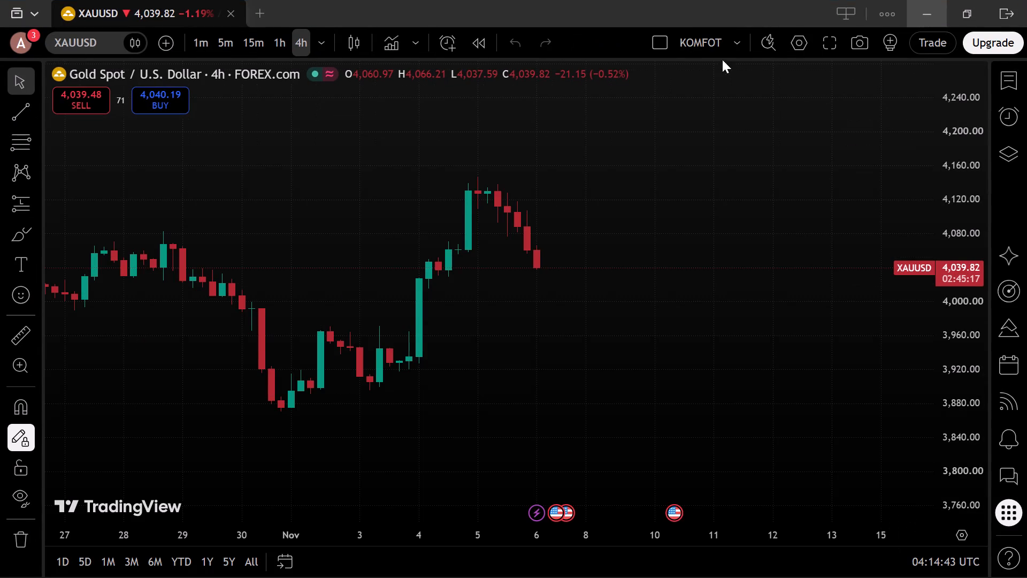
Switch the XAUUSD chart to the 1h timeframe.
click(273, 36)
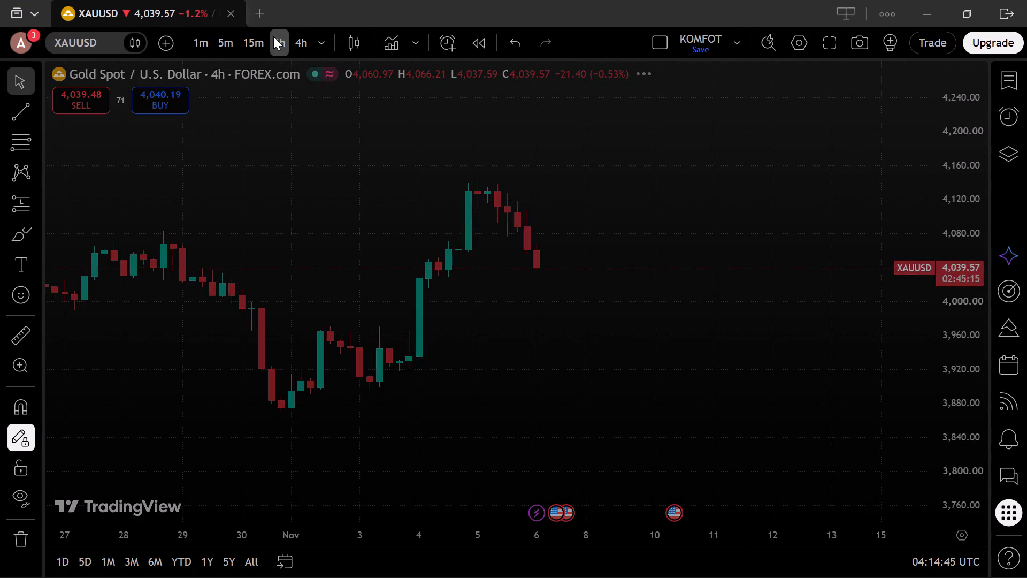
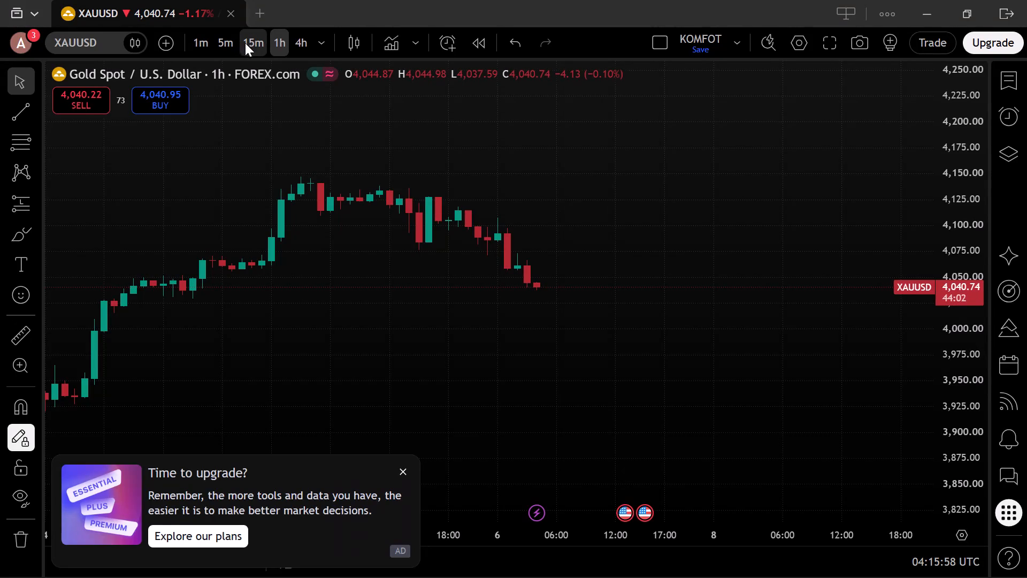
Switch the XAUUSD chart to the 15m timeframe.
click(249, 40)
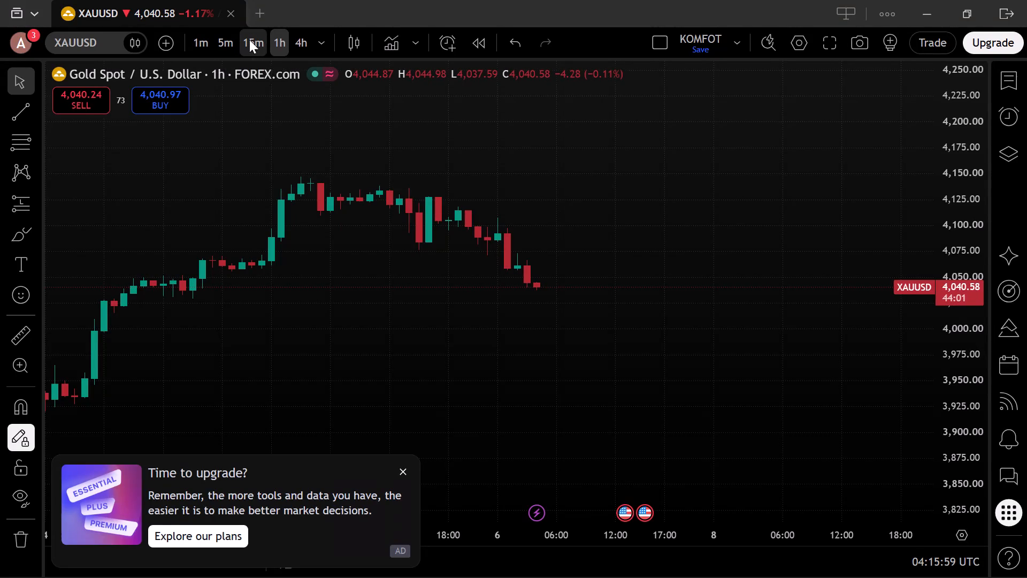
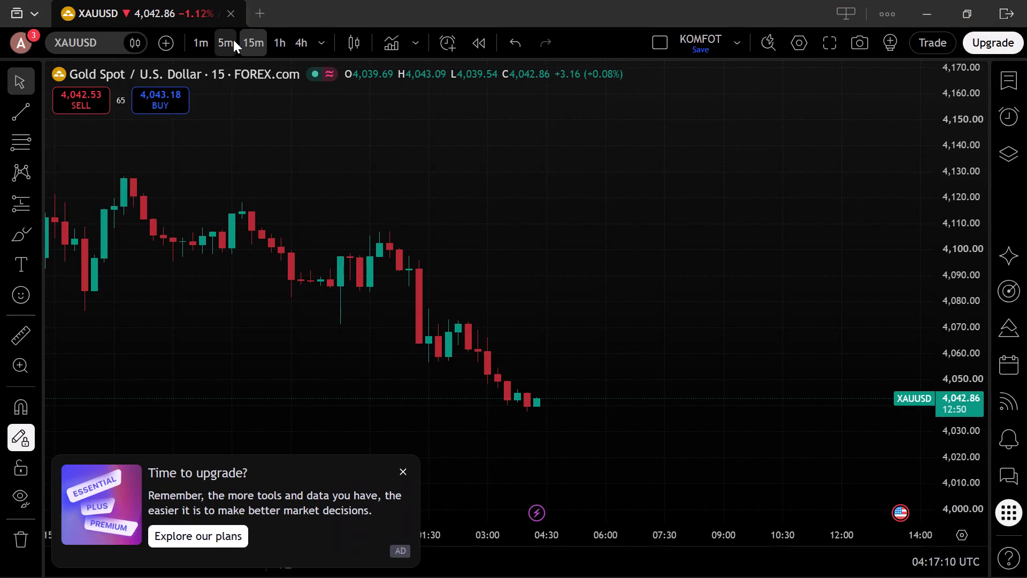
Switch the XAUUSD chart to the 5m timeframe.
click(233, 40)
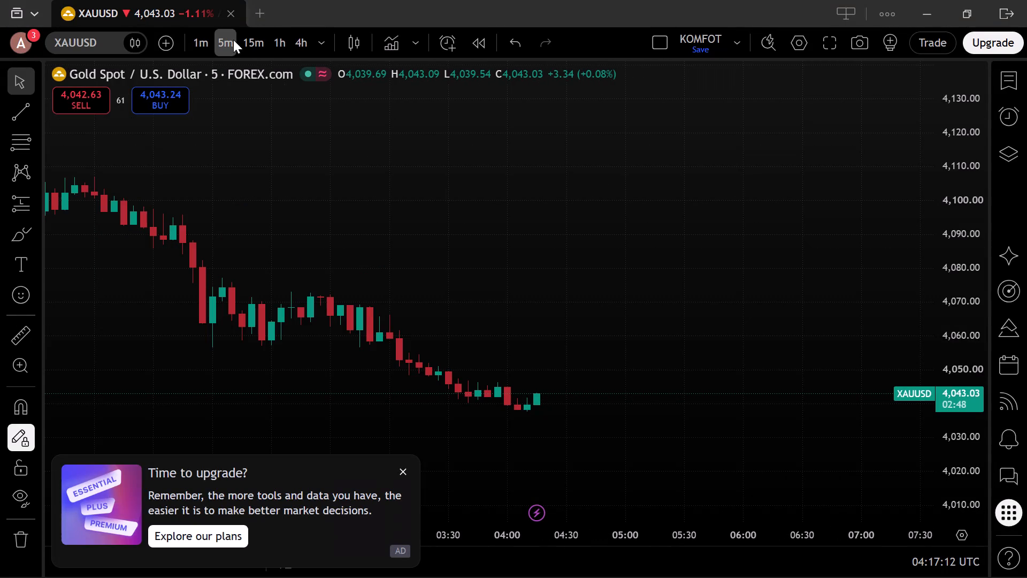
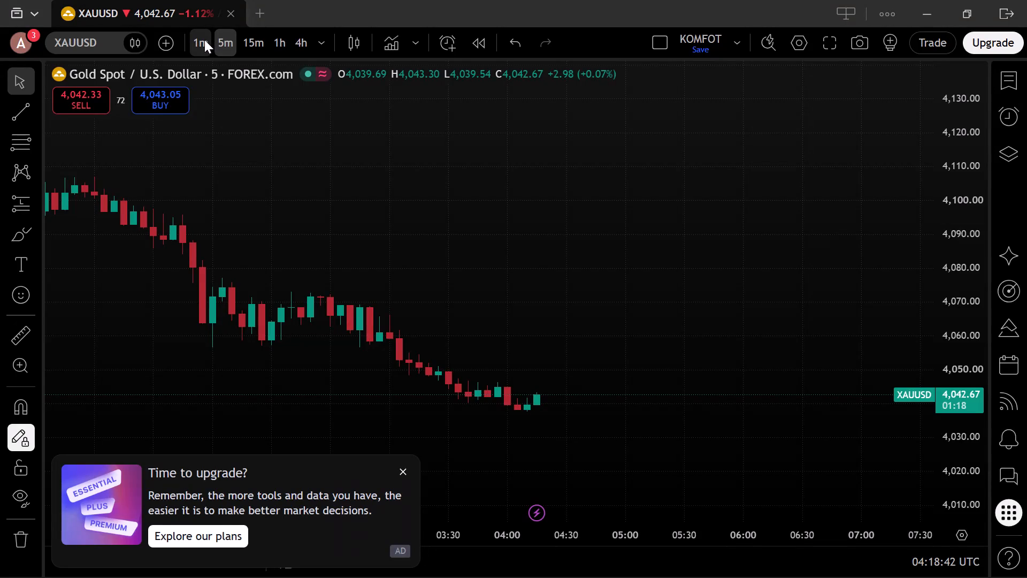
Switch the XAUUSD chart to the 1m timeframe to examine the recent price action.
click(204, 40)
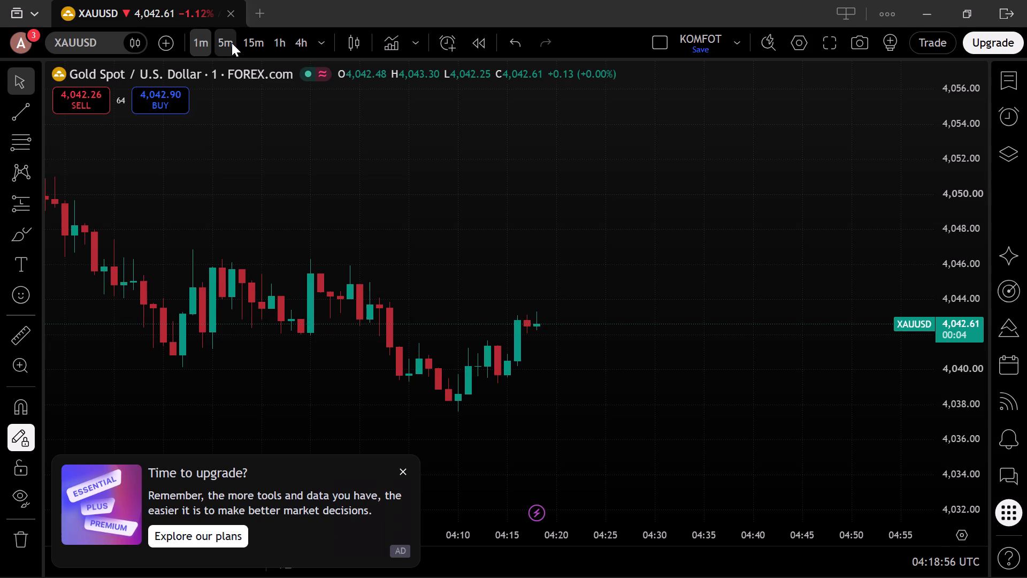
Return the XAUUSD chart to the 5m timeframe.
click(229, 42)
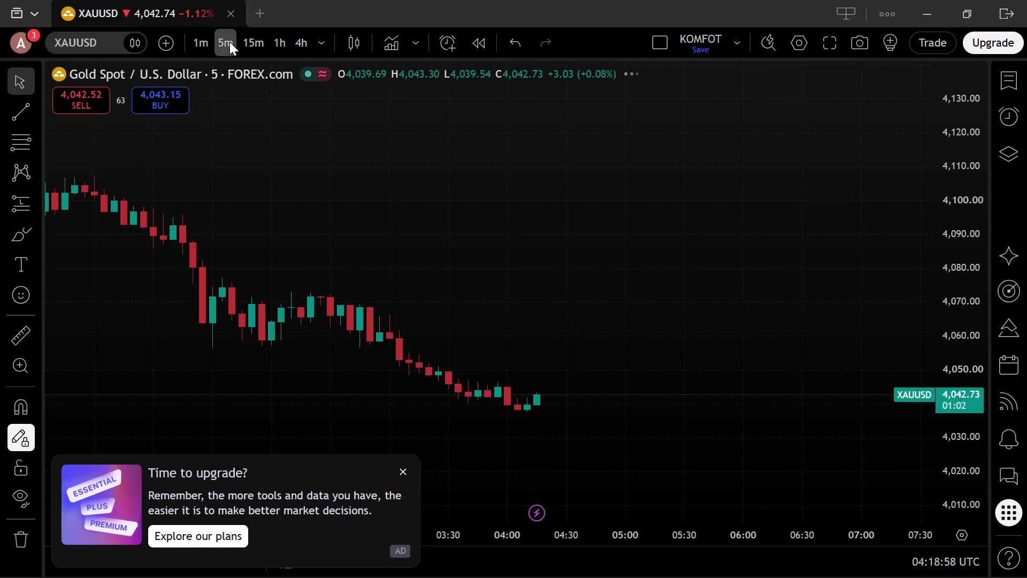
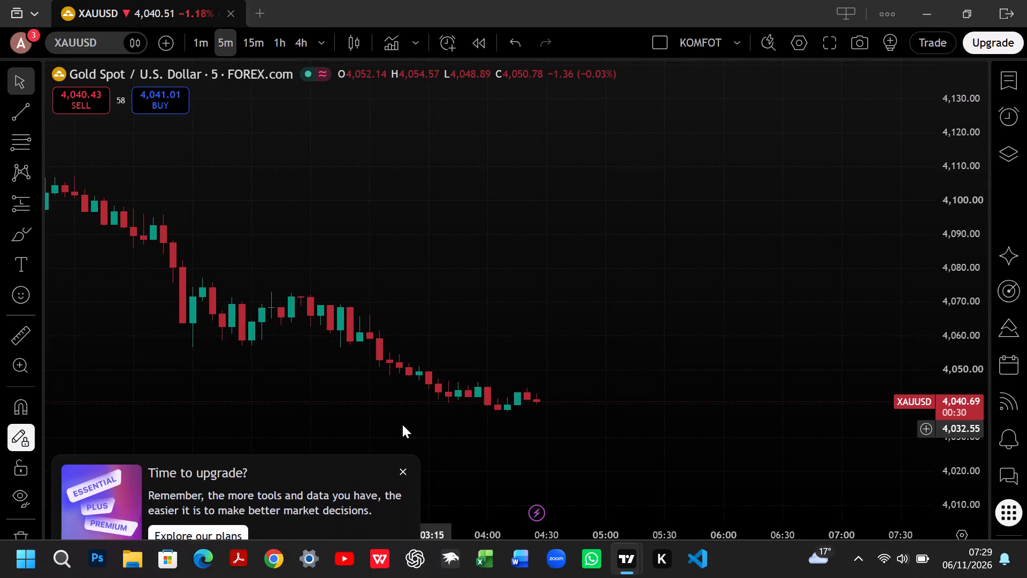
Switch the XAUUSD chart to the 4h timeframe.
scroll(416, 416, down, 4)
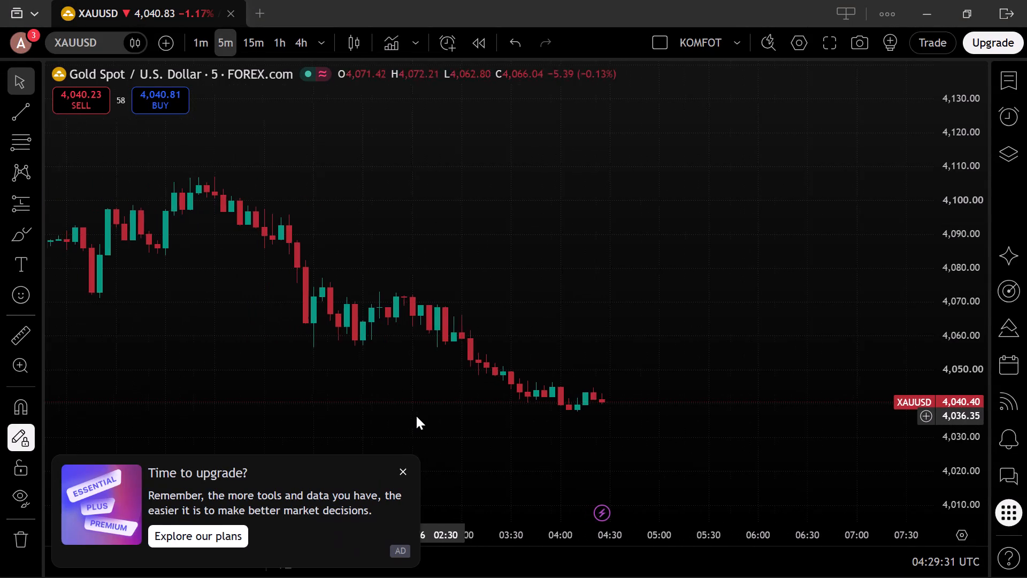
scroll(416, 416, down, 1)
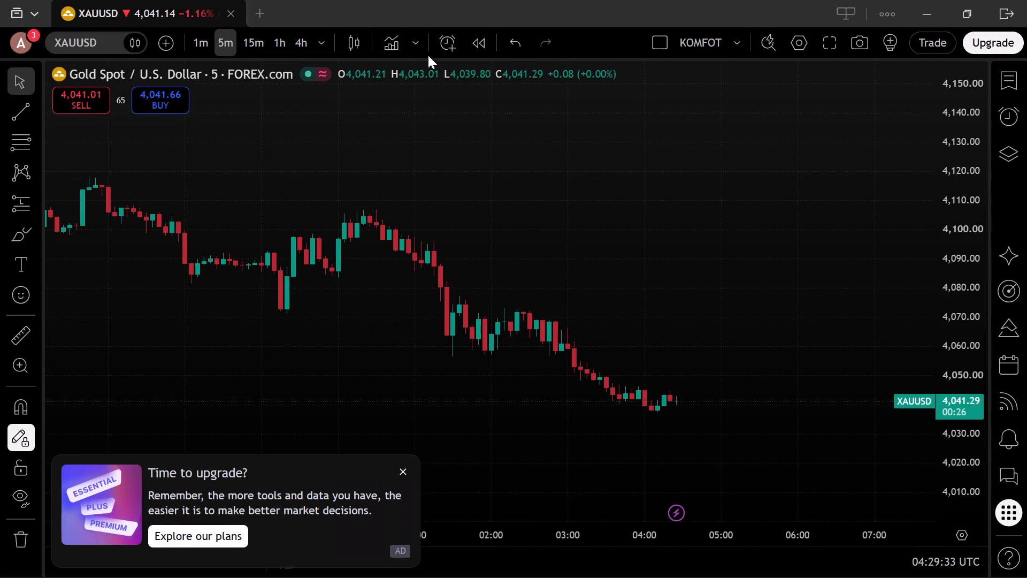
click(303, 41)
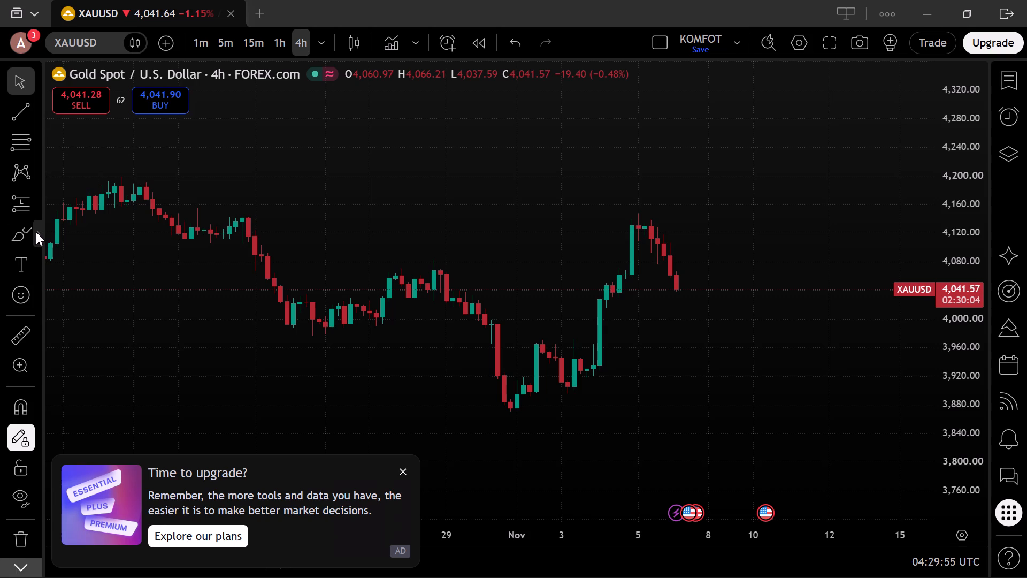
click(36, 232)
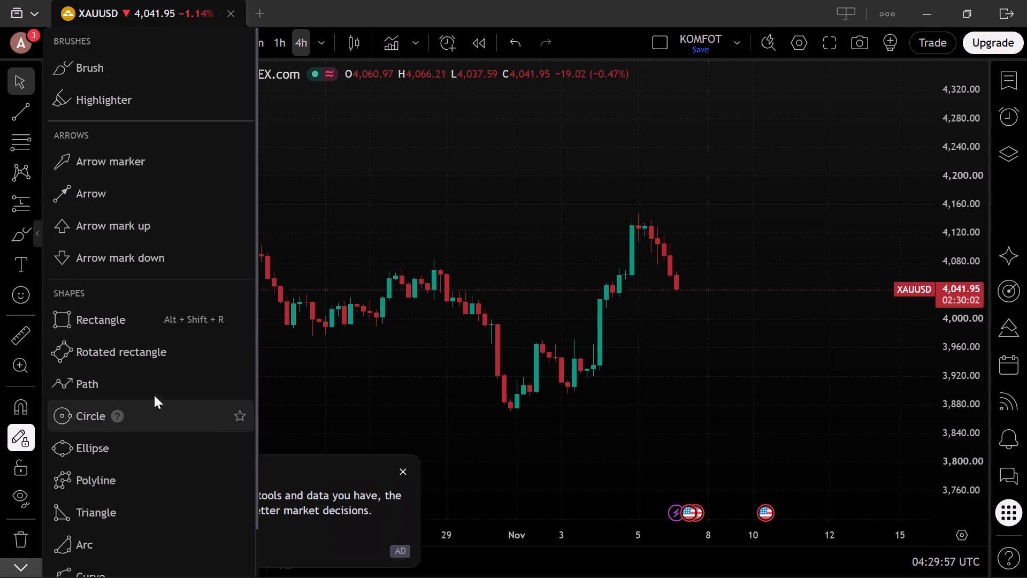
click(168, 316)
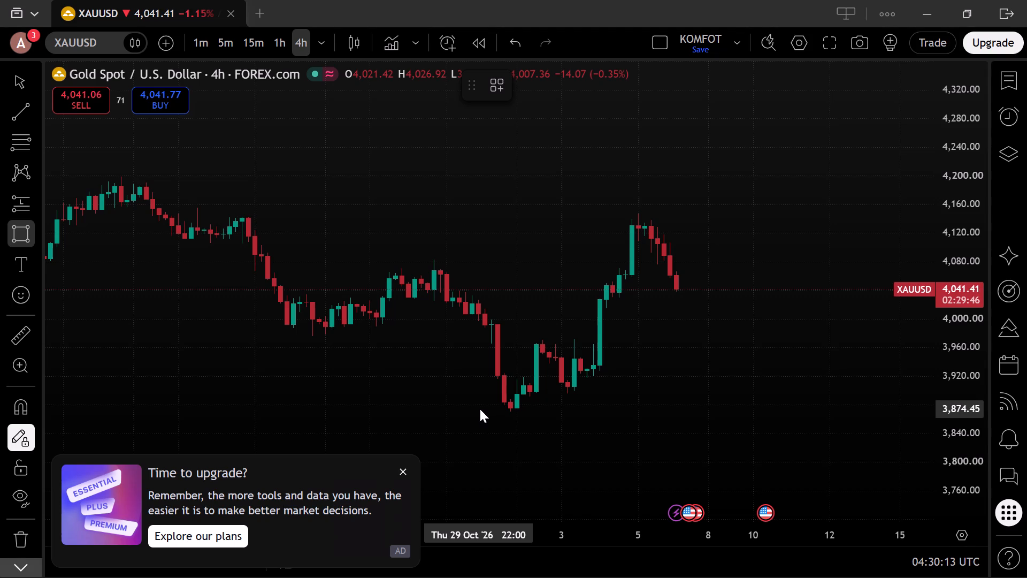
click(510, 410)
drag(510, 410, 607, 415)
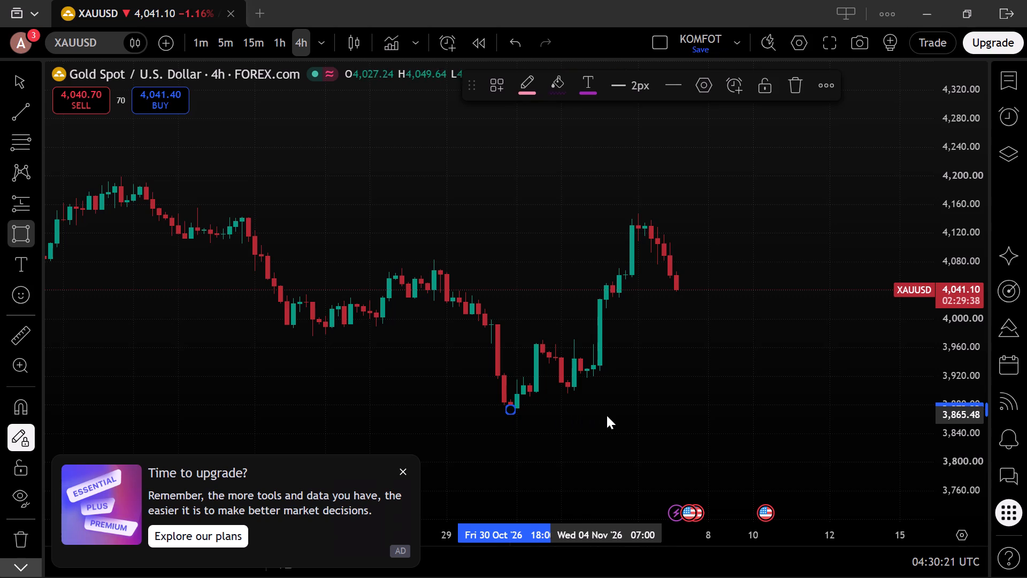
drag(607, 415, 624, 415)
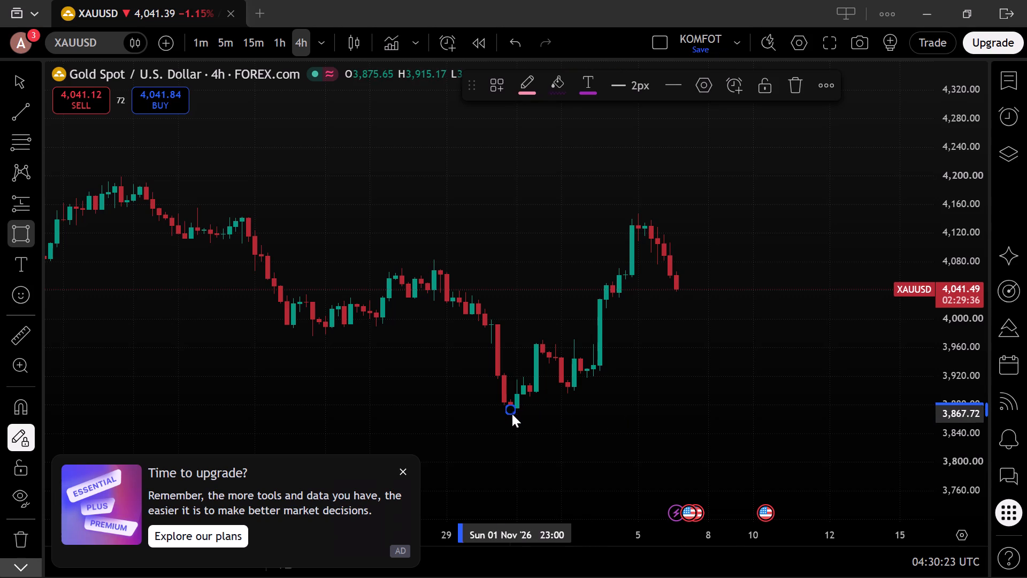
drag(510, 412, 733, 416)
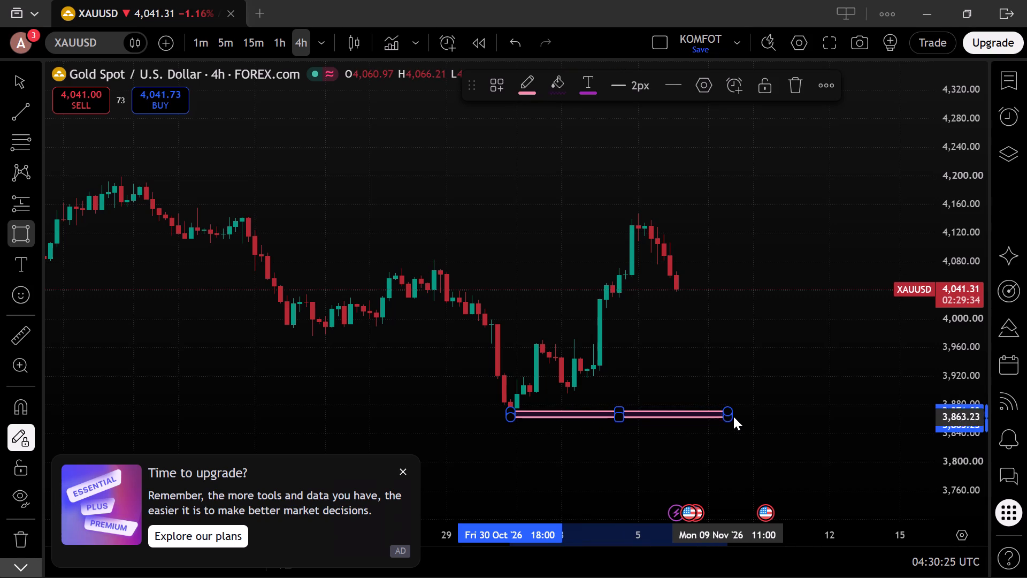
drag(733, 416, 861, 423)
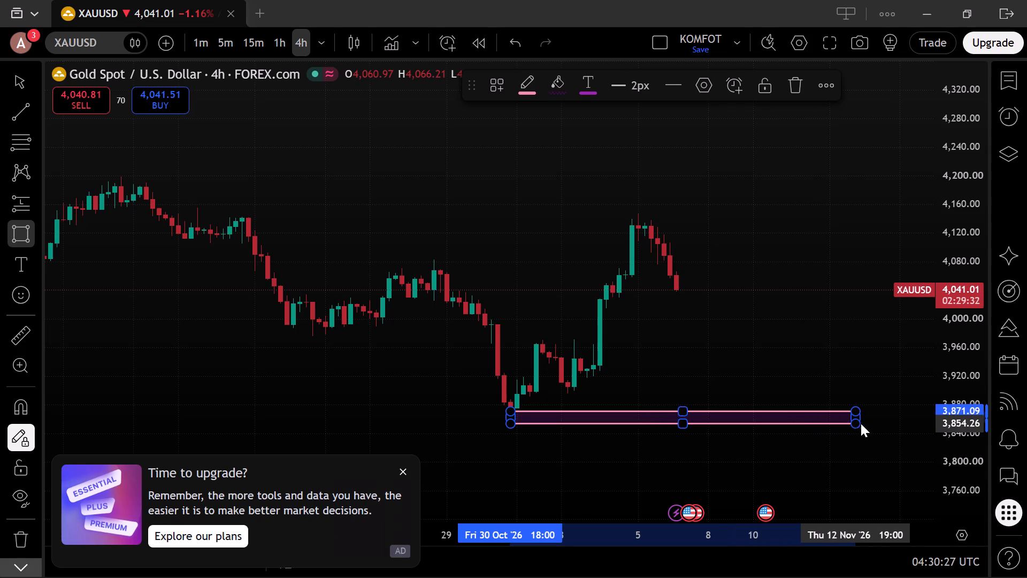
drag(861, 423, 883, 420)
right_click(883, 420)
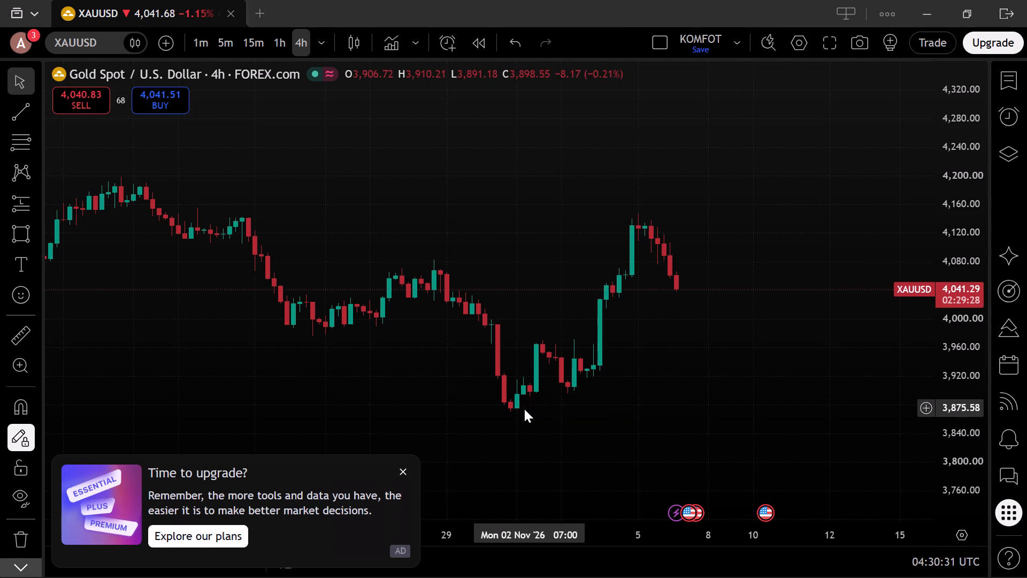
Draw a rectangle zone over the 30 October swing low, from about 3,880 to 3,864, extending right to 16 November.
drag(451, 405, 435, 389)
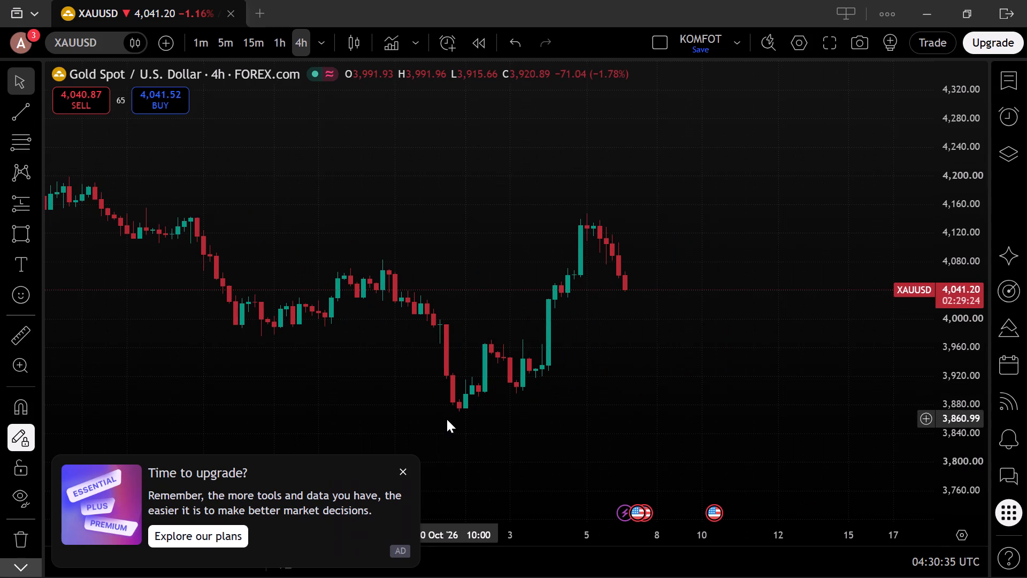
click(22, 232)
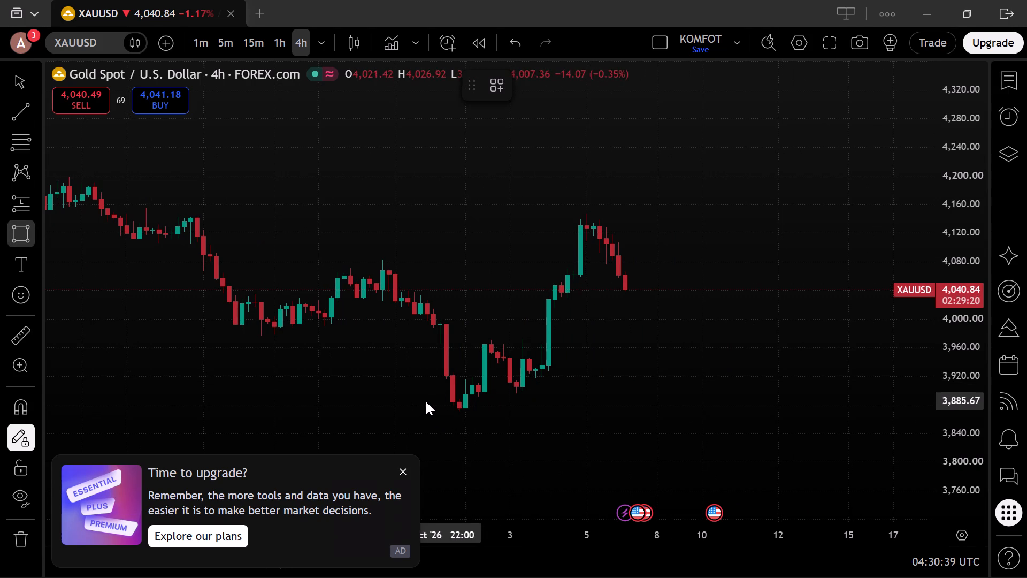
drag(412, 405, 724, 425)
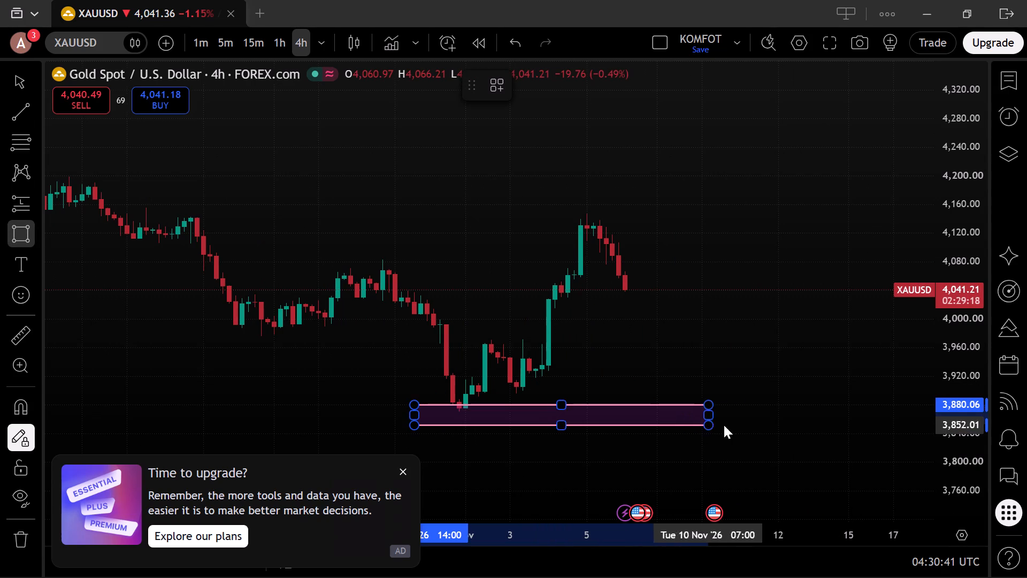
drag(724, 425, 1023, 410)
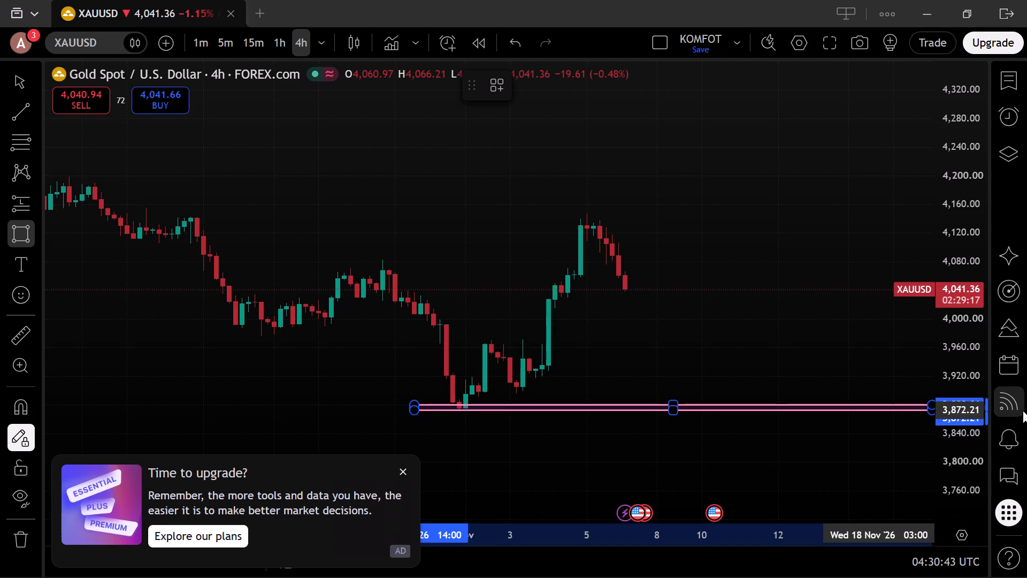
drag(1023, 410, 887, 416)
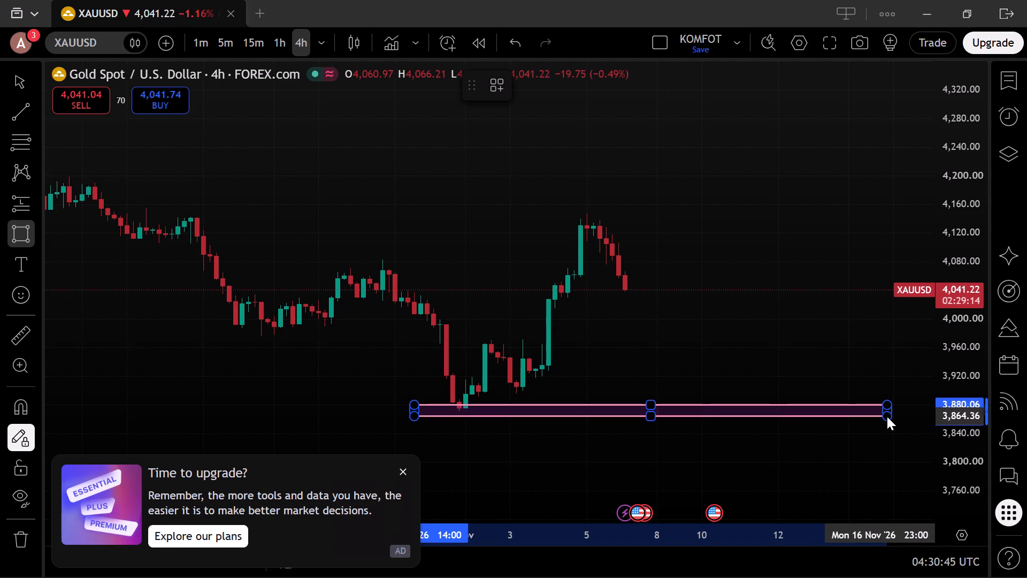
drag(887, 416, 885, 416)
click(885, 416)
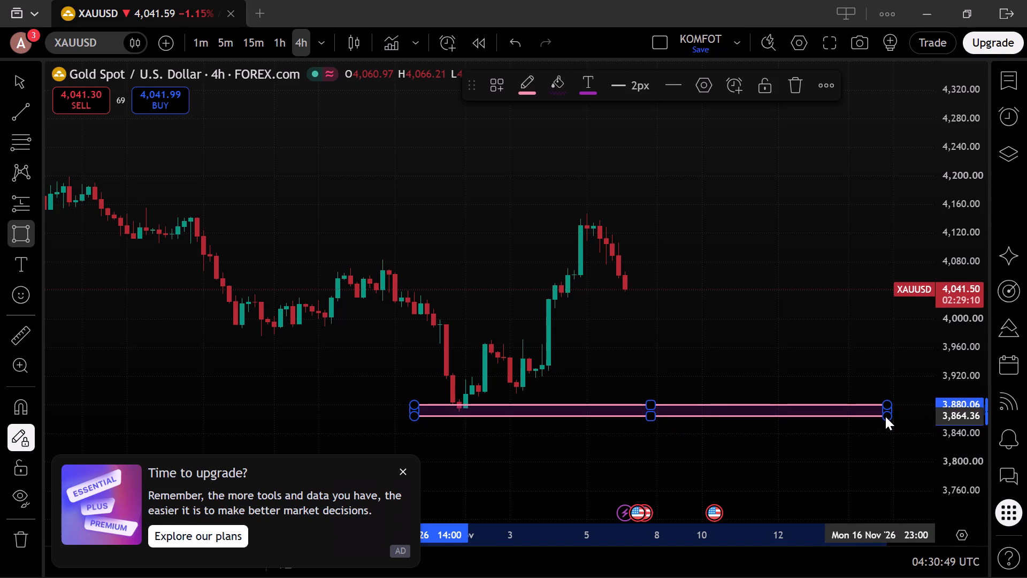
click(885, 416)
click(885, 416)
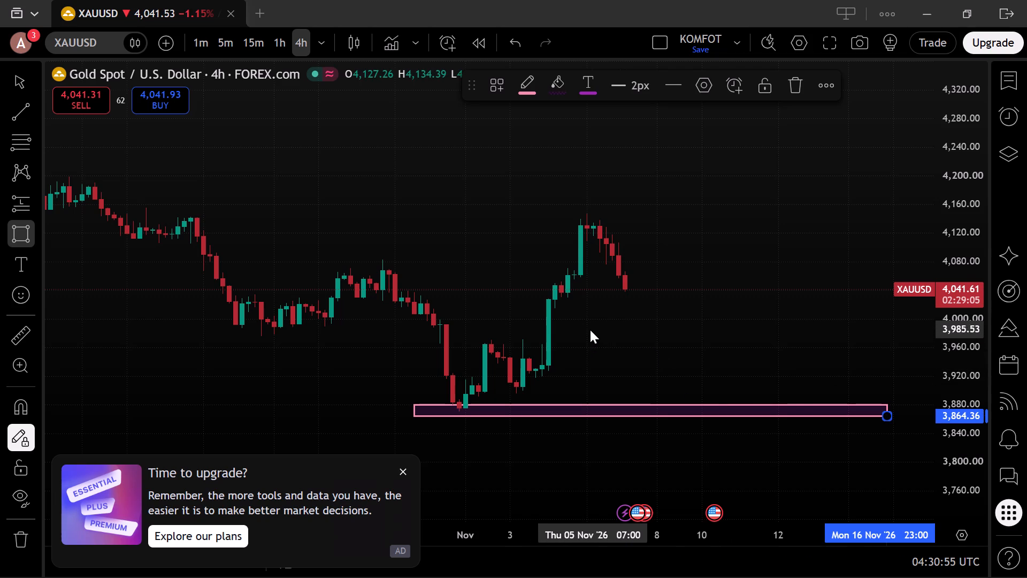
Draw a rectangle zone at the 3 November swing low, from about 3,905 to 3,896, extending right to 11 November.
click(509, 387)
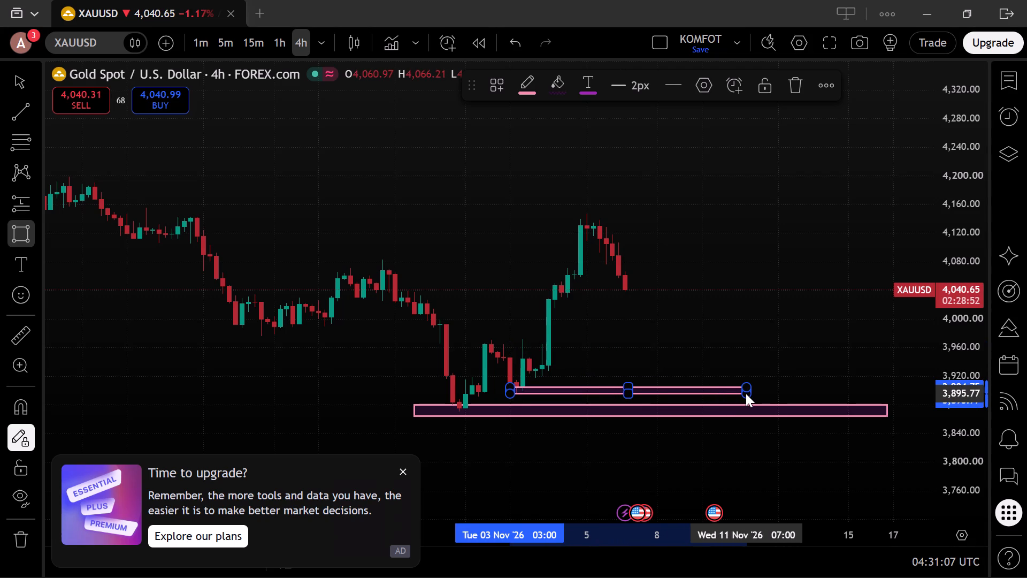
click(746, 393)
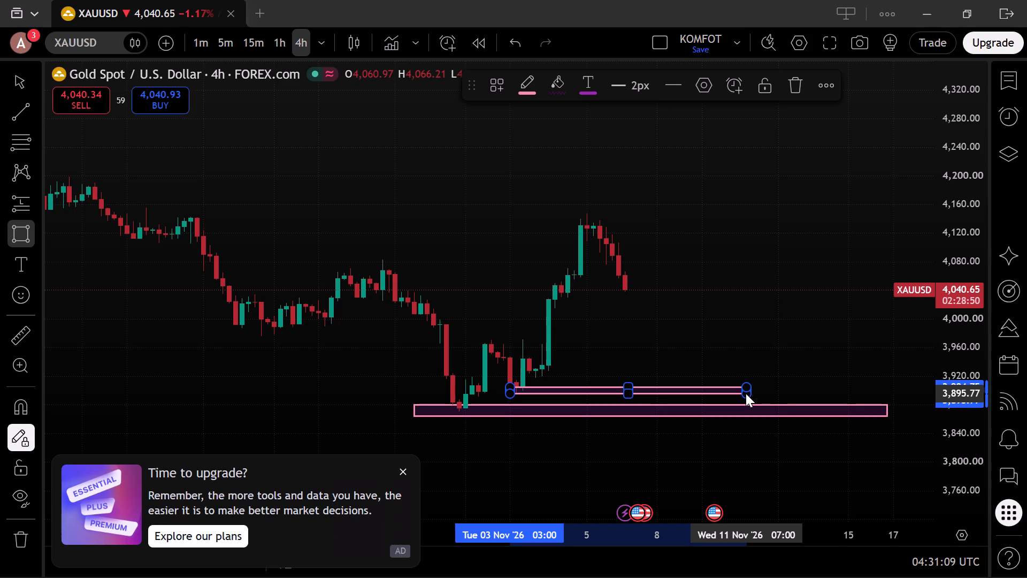
right_click(746, 393)
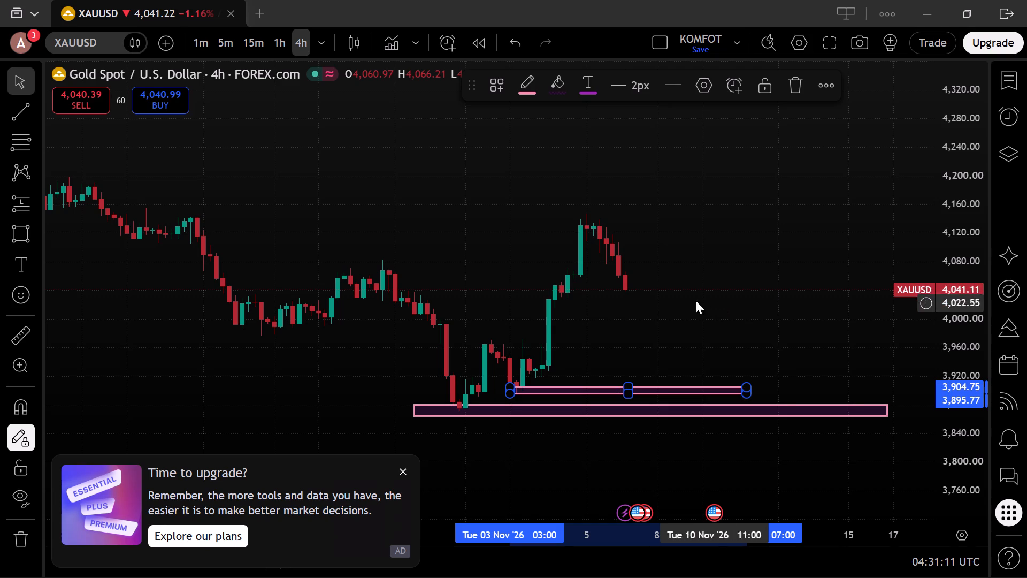
Change the chart cursor style to Dot.
click(17, 72)
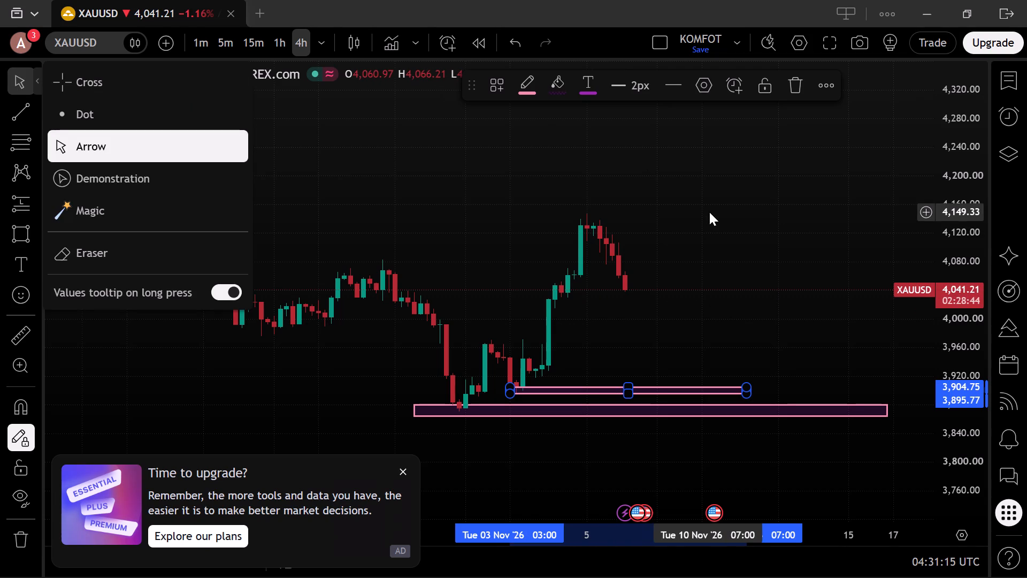
click(132, 122)
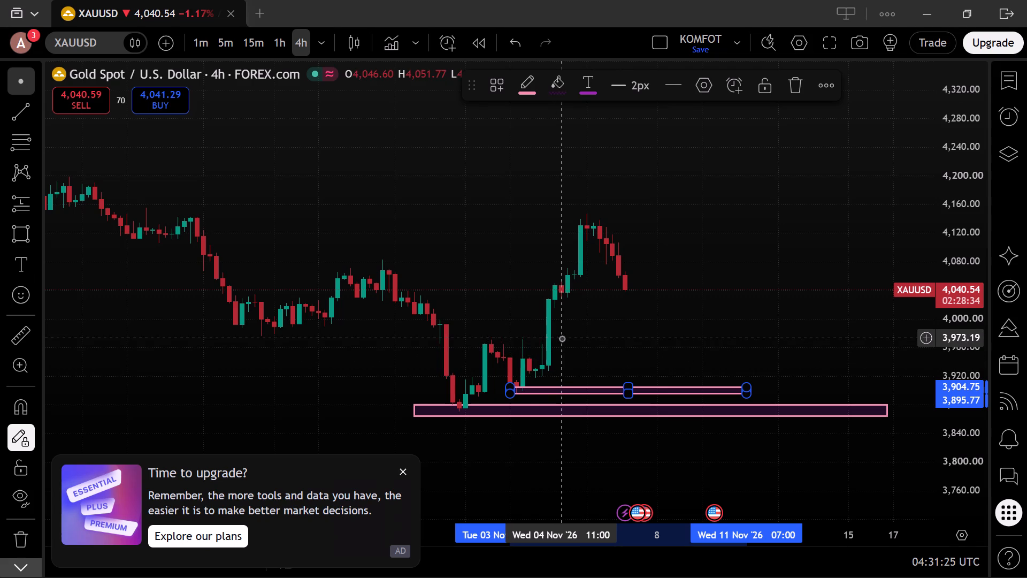
click(27, 89)
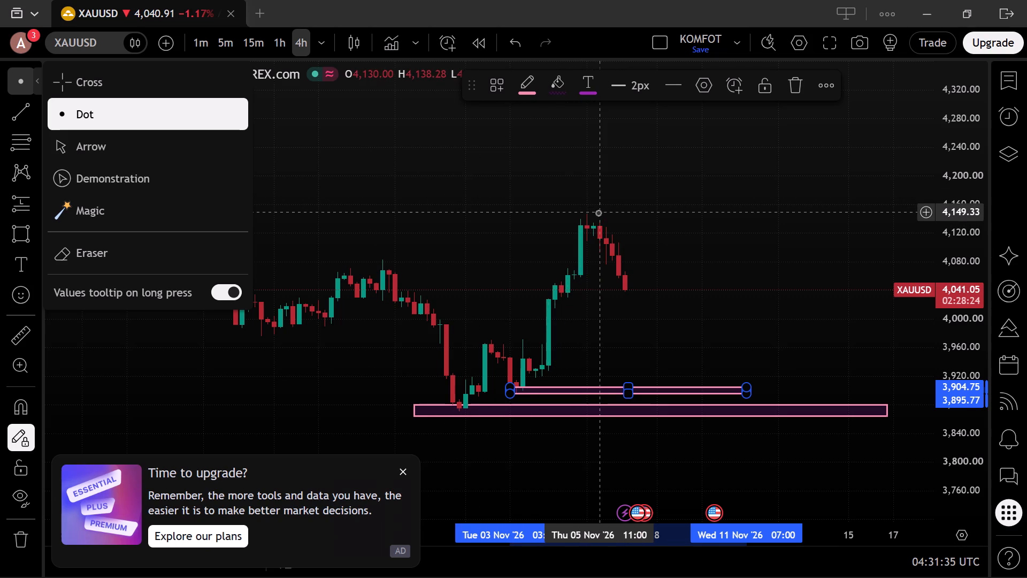
Draw a rectangle zone across the 5 November swing high, from about 4,167 to 4,136, extending right to 17 November.
click(28, 232)
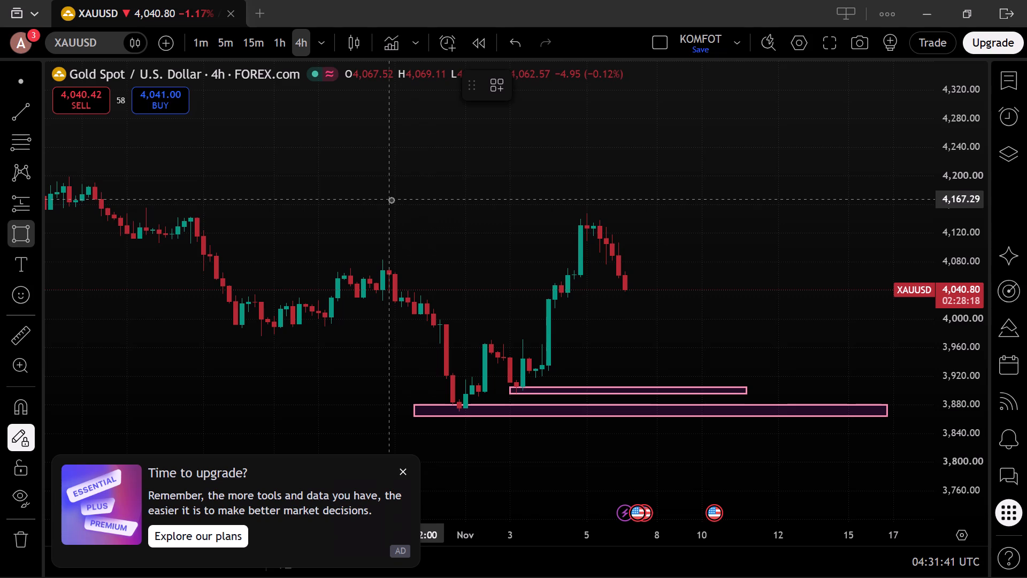
drag(391, 200, 625, 222)
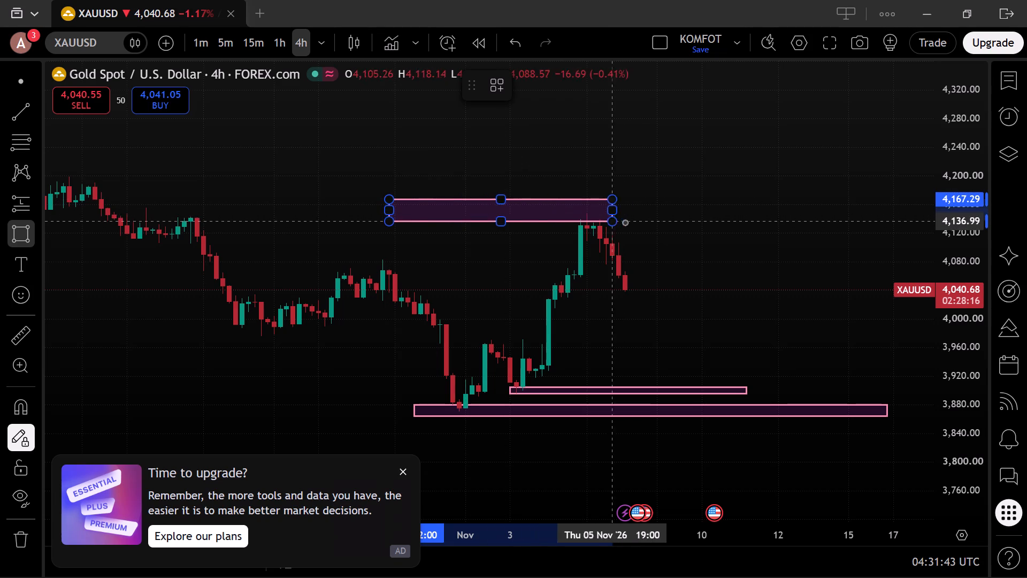
drag(625, 222, 798, 219)
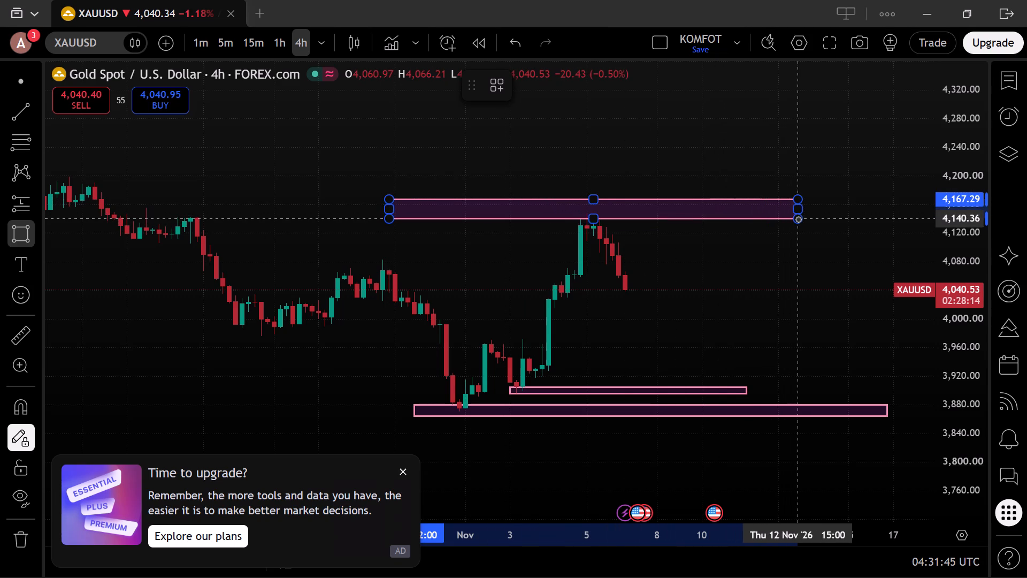
drag(798, 219, 898, 222)
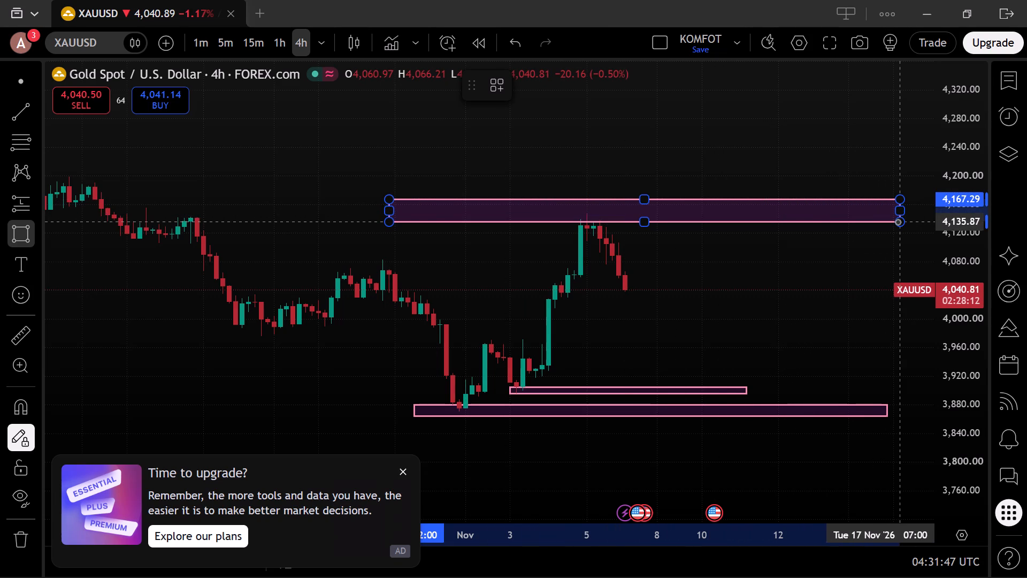
click(898, 222)
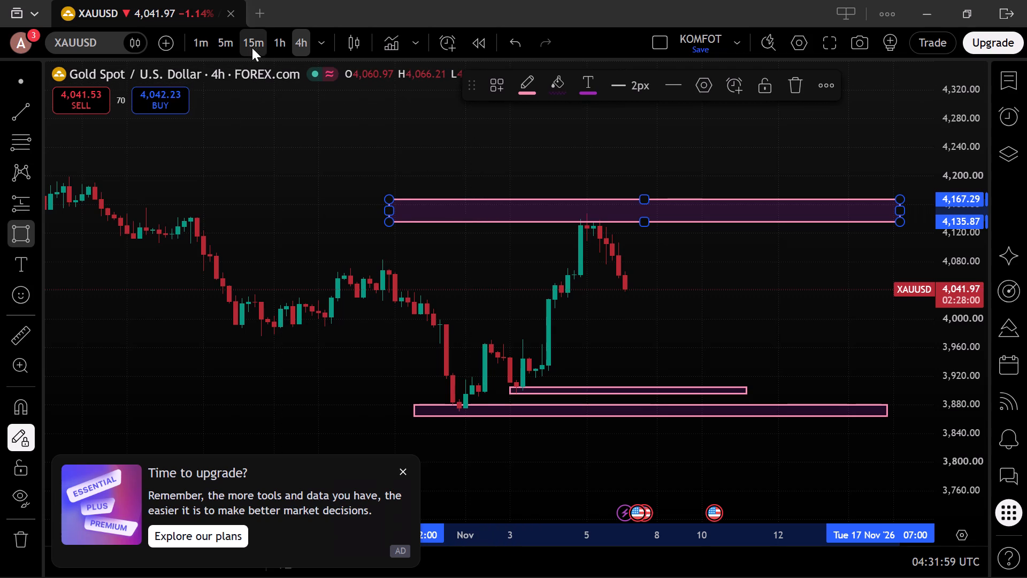
Switch the XAUUSD chart to the 1h timeframe and leave the rectangle tool.
click(272, 45)
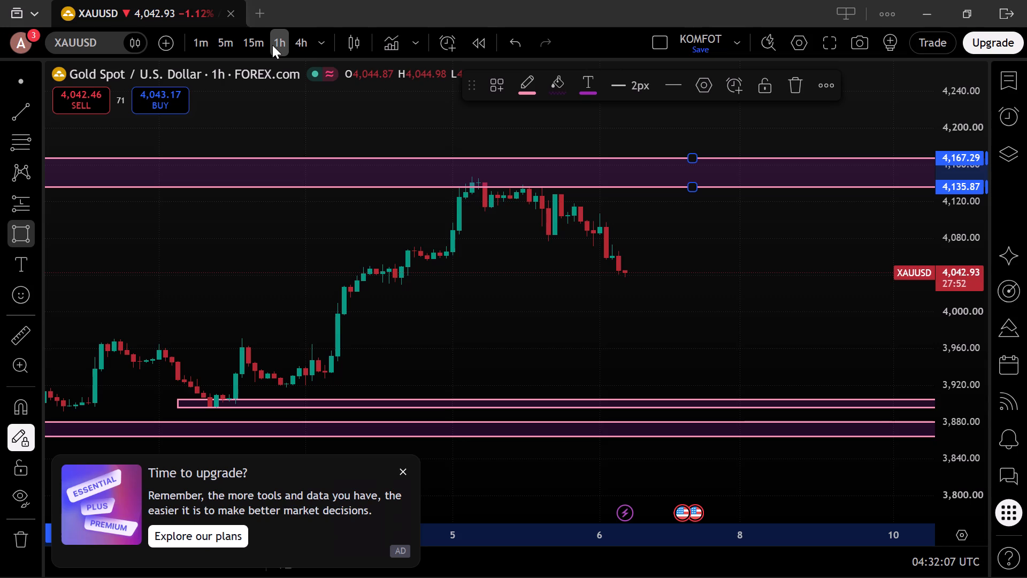
right_click(639, 431)
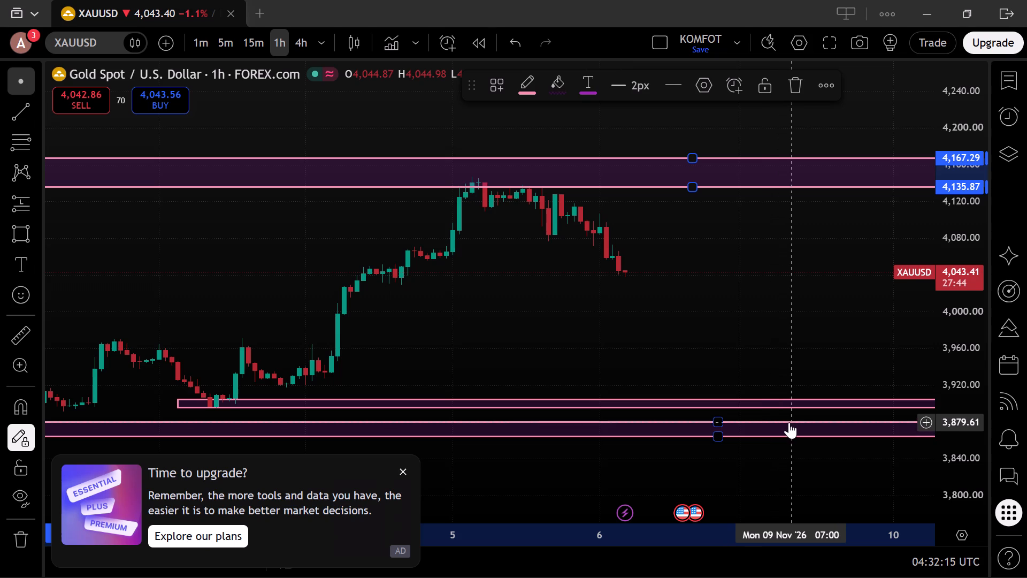
Remove the 3,880 to 3,864 zone and the two stray rectangles using the object tree, keeping the 4,167 and 3,905 zones.
click(1007, 153)
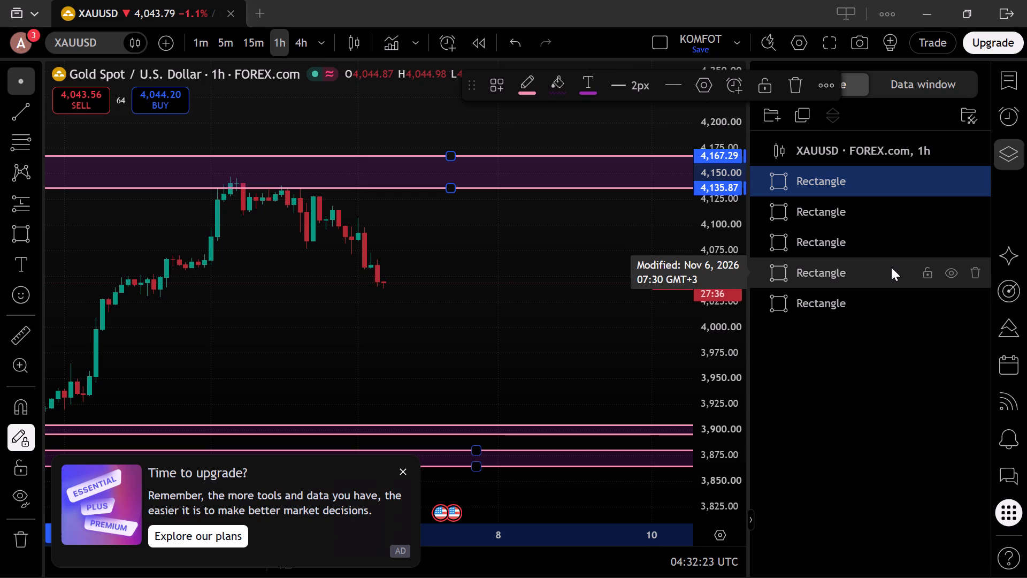
click(977, 272)
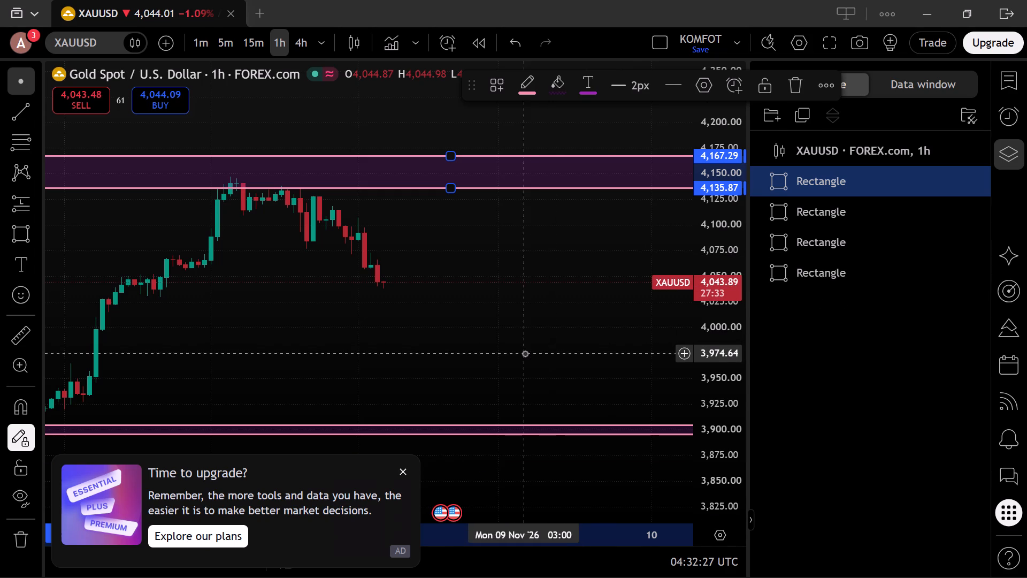
scroll(525, 353, right, 1)
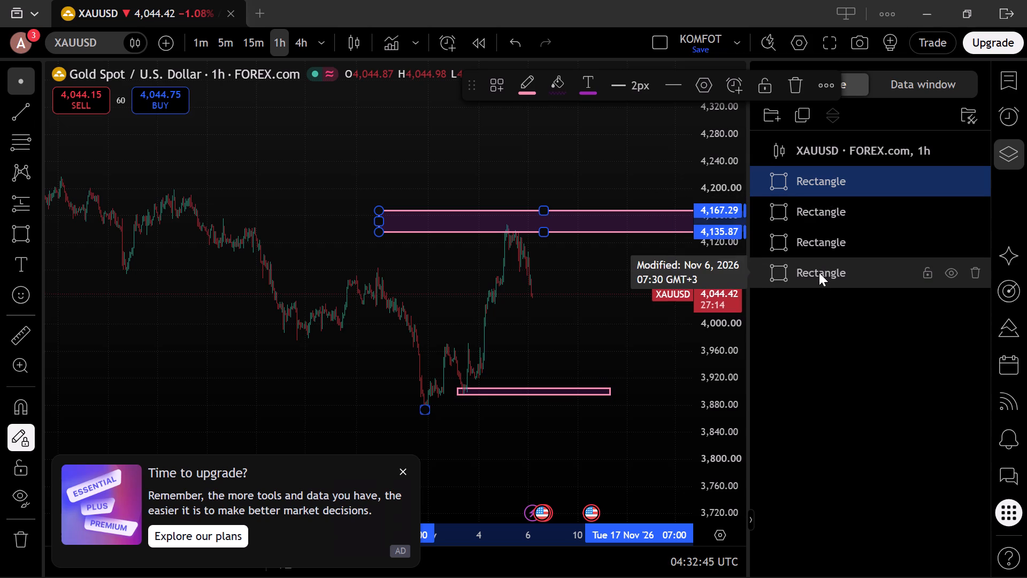
click(975, 276)
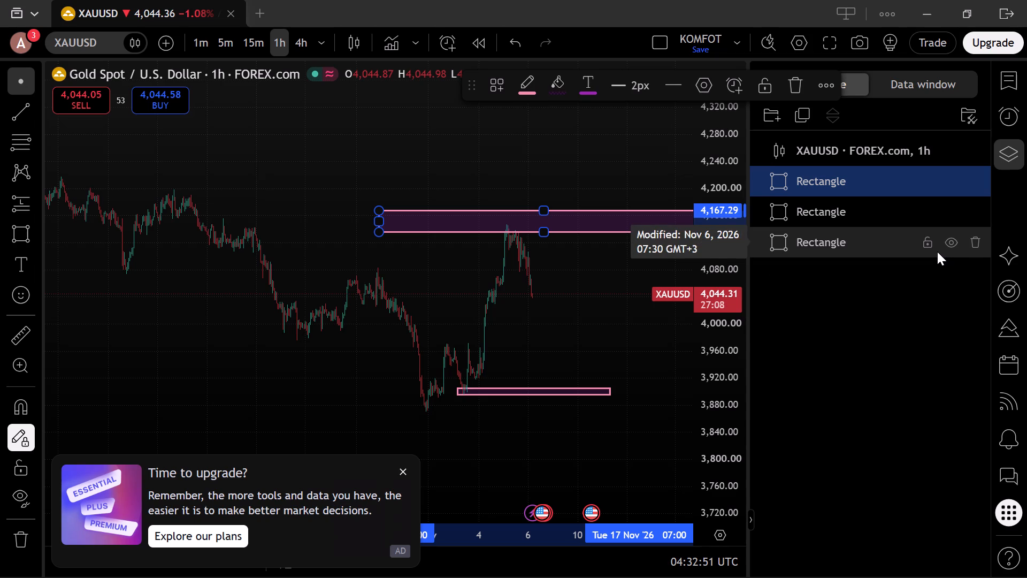
click(973, 240)
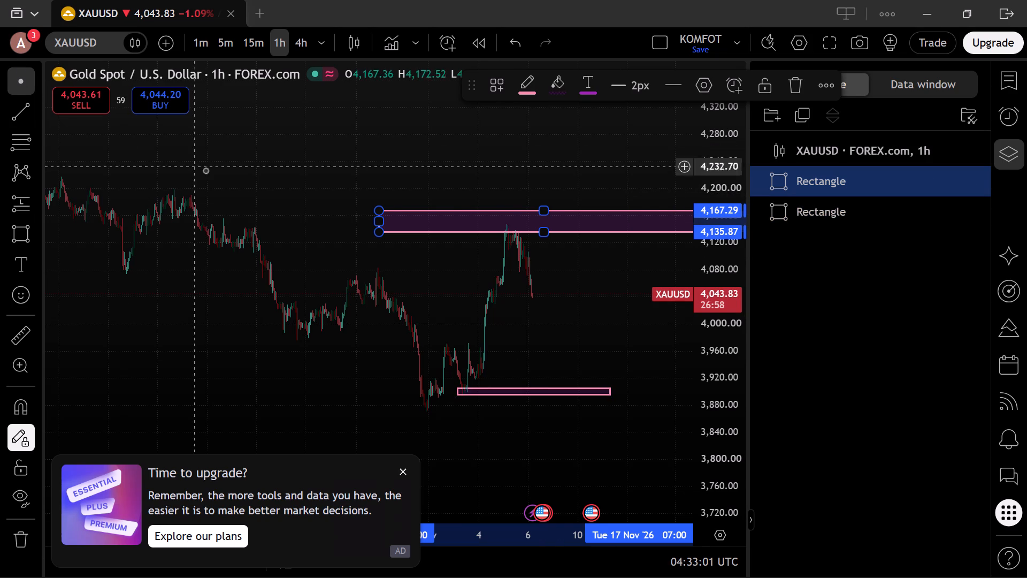
Draw a thin rectangle zone just below the 4,040 consolidation, from about 4,030 to 4,025, extending right to 10 November.
click(1006, 143)
scroll(696, 204, left, 5)
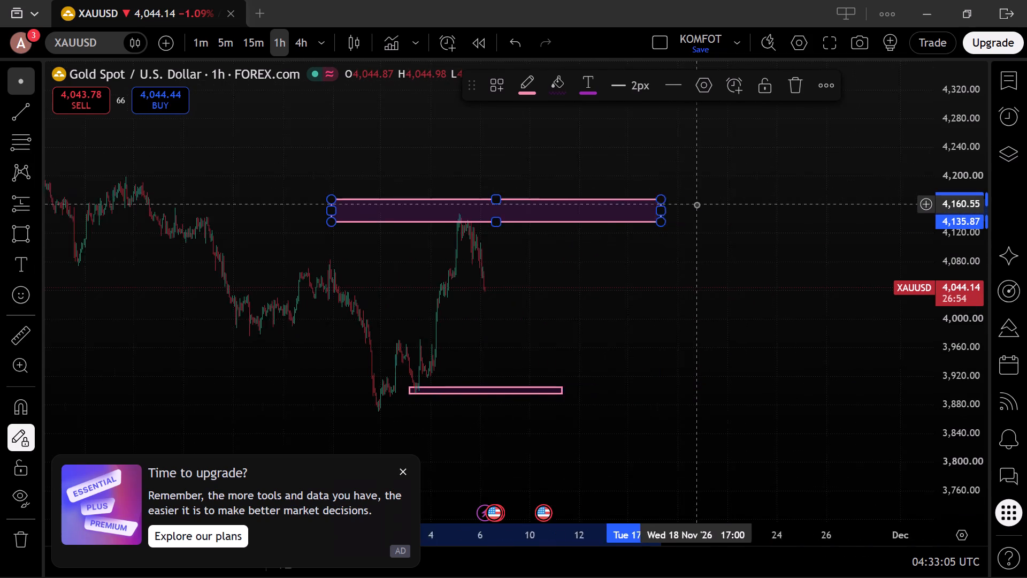
scroll(696, 204, left, 1)
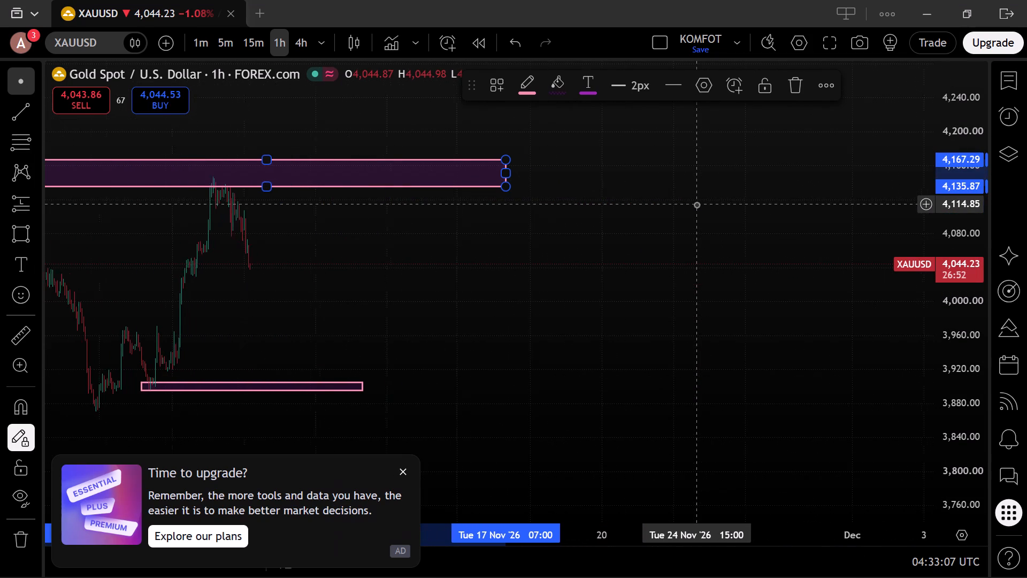
scroll(525, 213, right, 1)
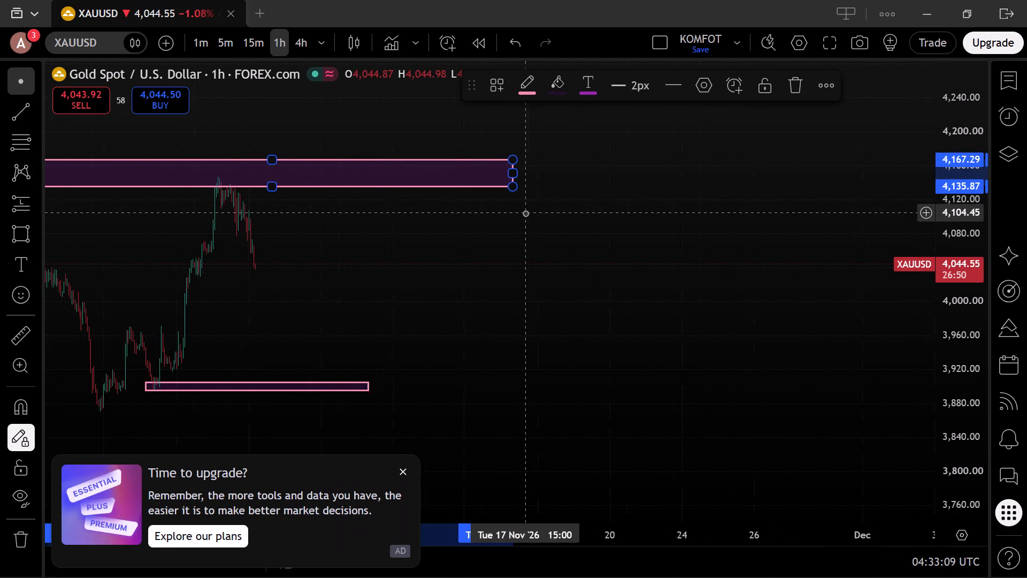
scroll(525, 213, right, 1)
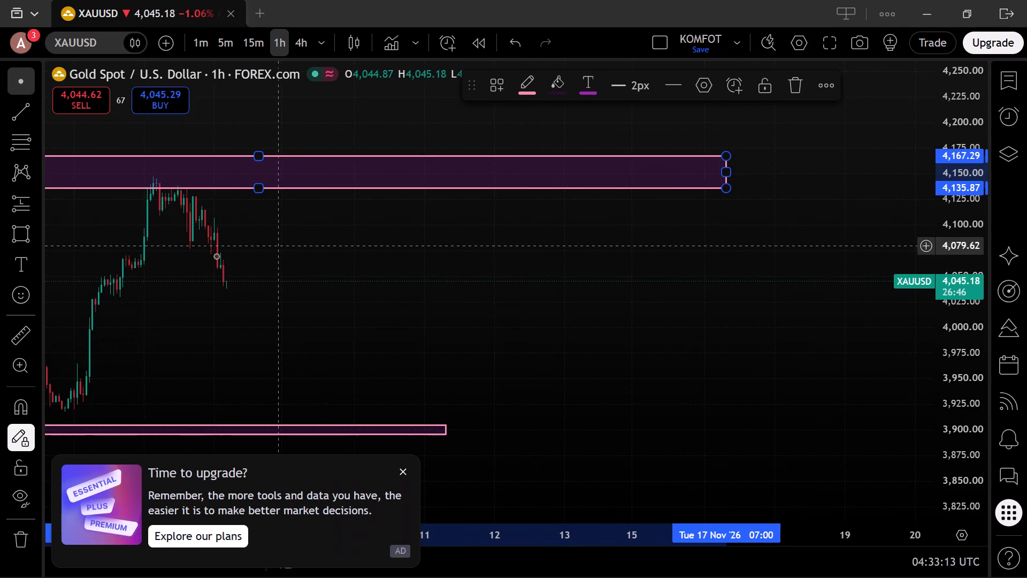
scroll(156, 305, right, 3)
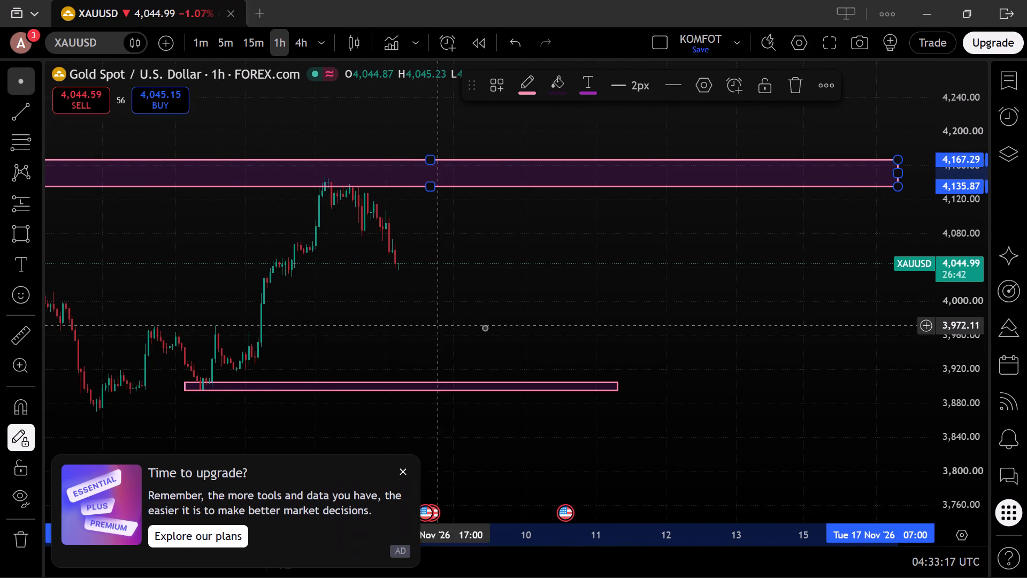
scroll(497, 329, left, 1)
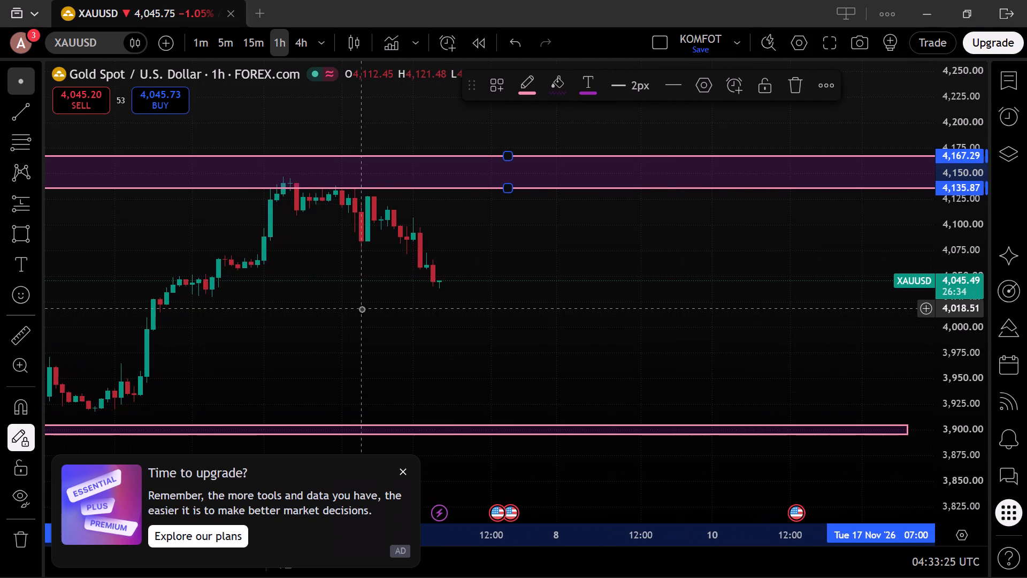
scroll(362, 309, left, 2)
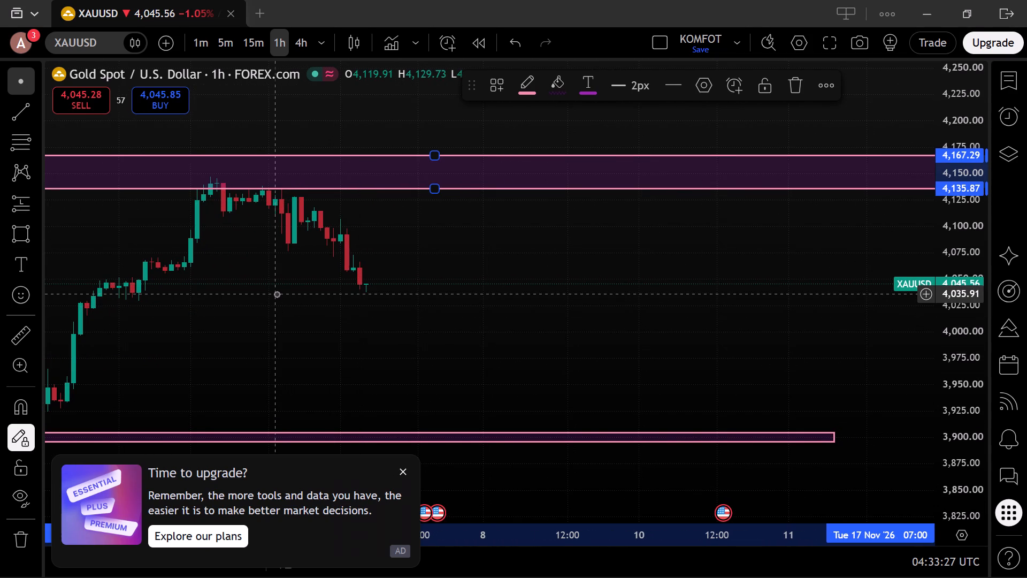
scroll(277, 294, right, 2)
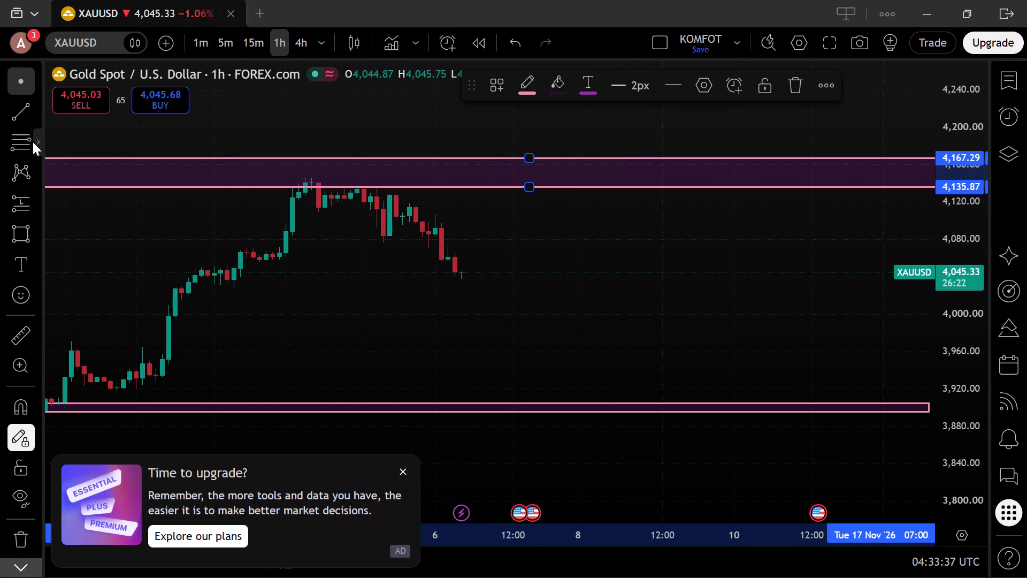
click(22, 235)
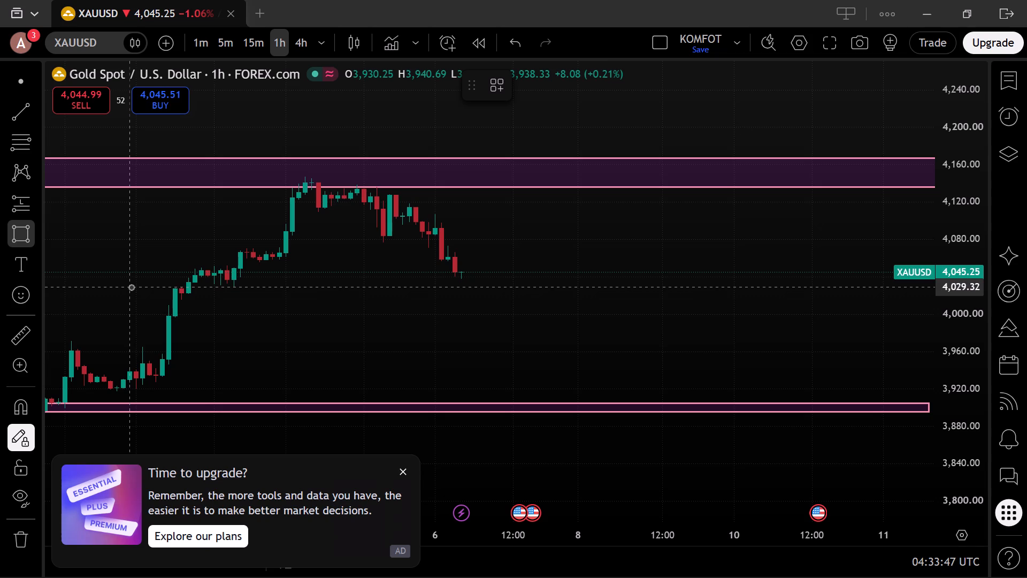
drag(132, 286, 255, 294)
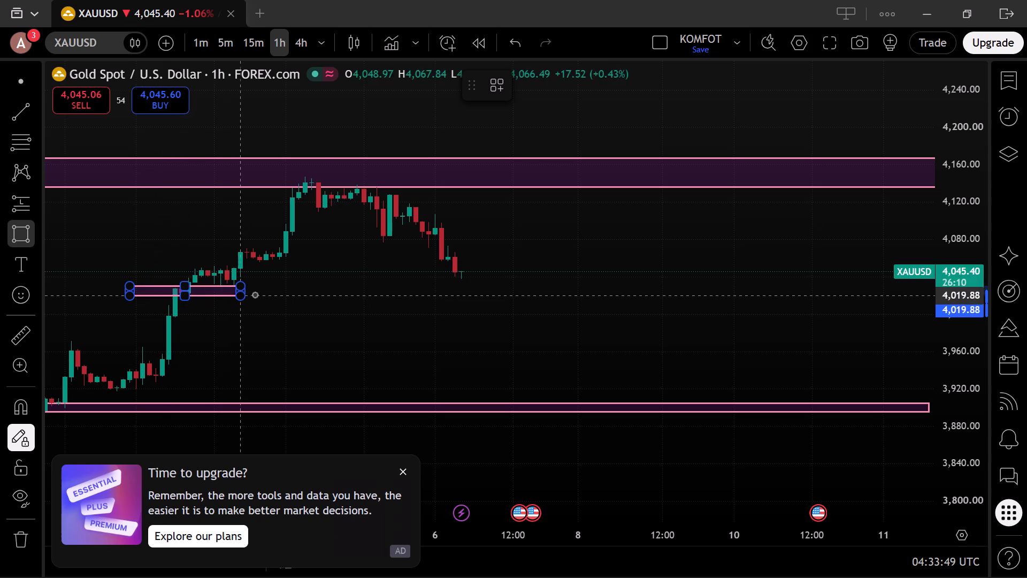
drag(255, 294, 513, 300)
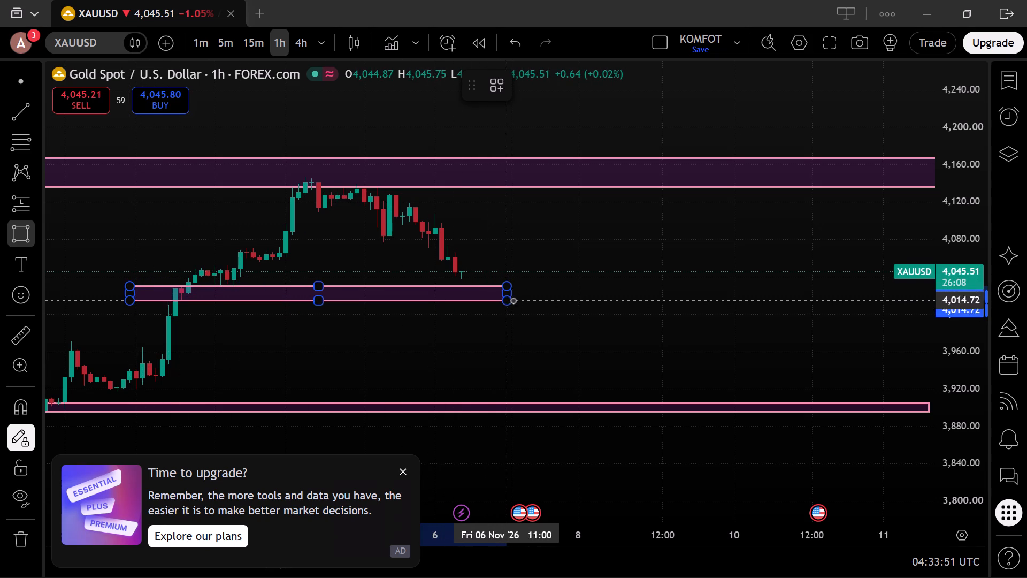
drag(513, 300, 640, 295)
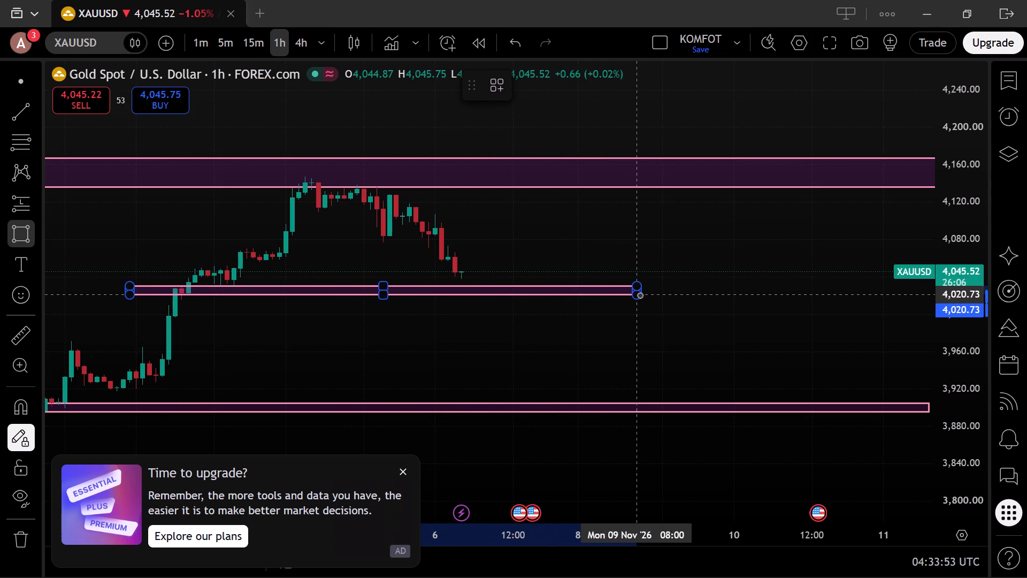
drag(640, 295, 777, 295)
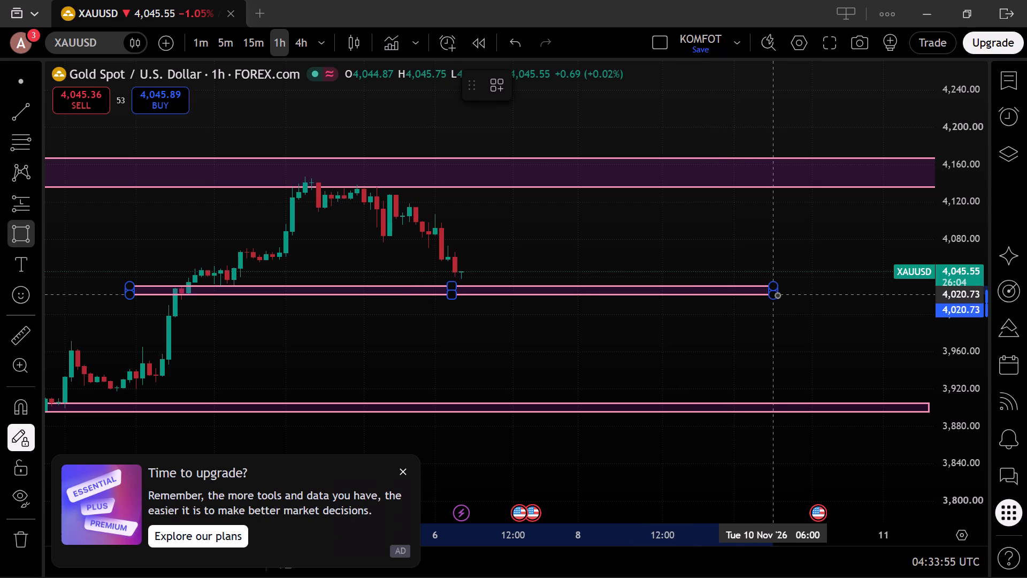
drag(777, 295, 809, 291)
click(809, 291)
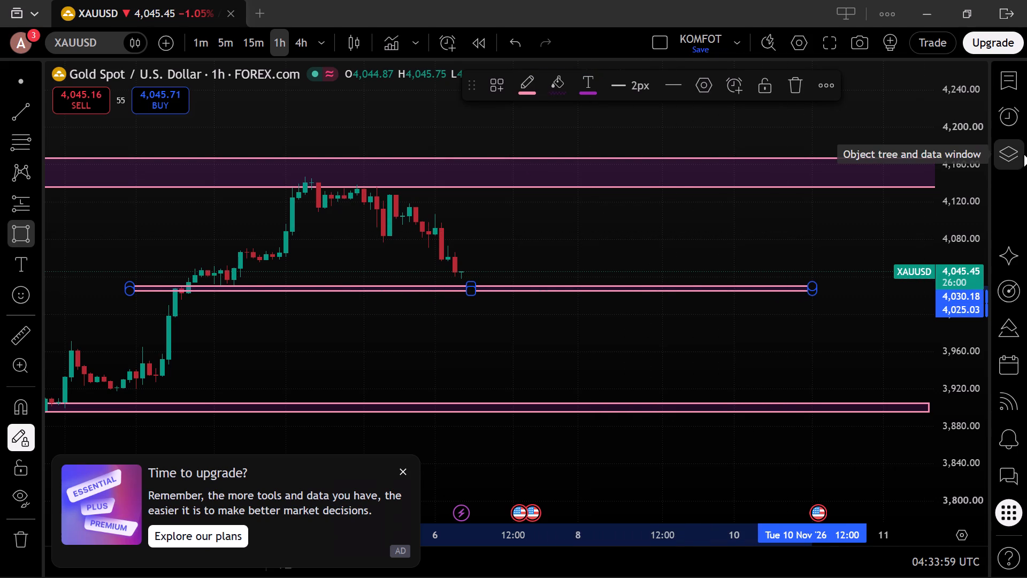
click(1006, 157)
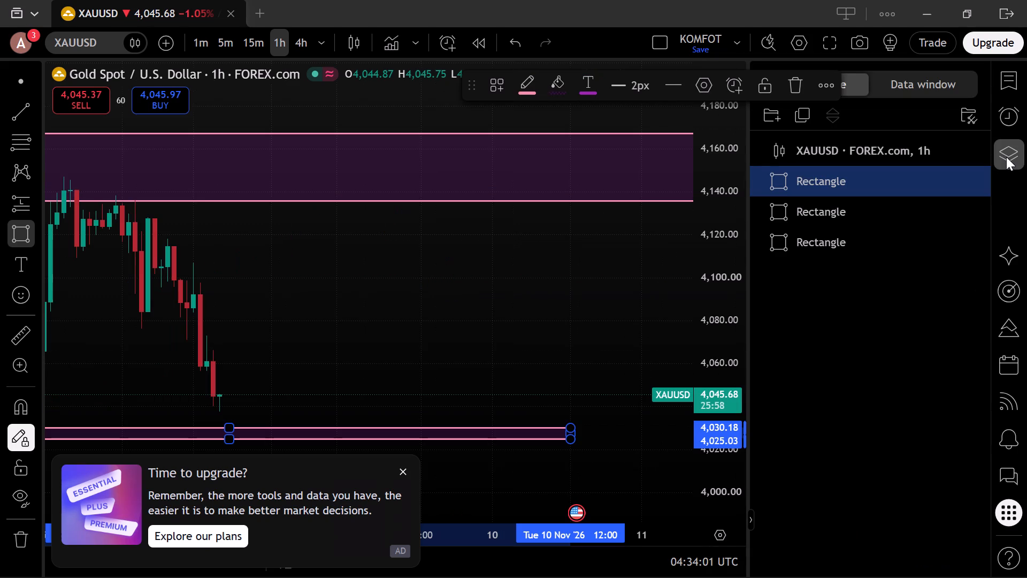
click(1006, 157)
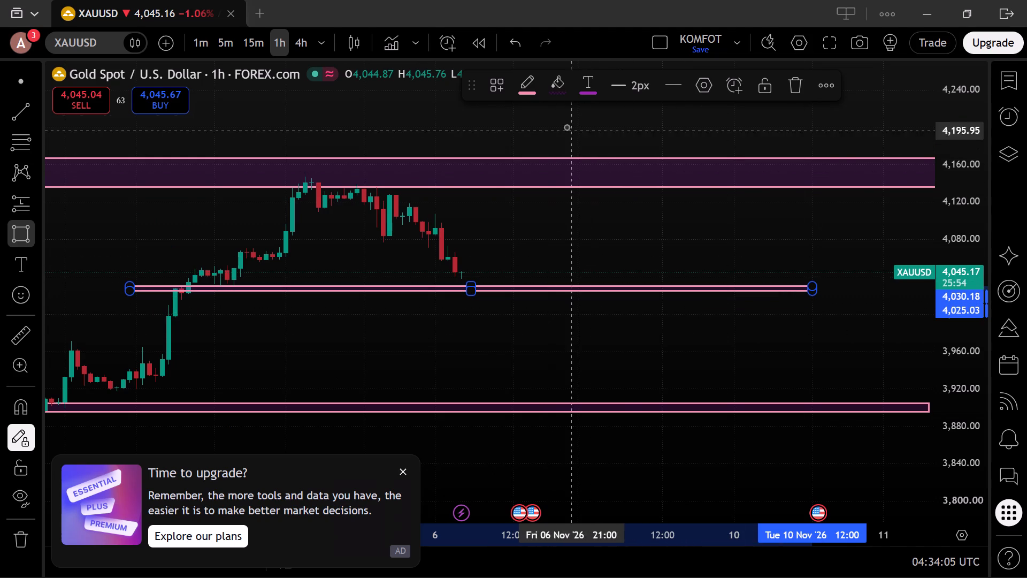
Add the text label R1 just above the upper 4,167 to 4,136 zone, at about 4,182 on 6 November.
click(16, 264)
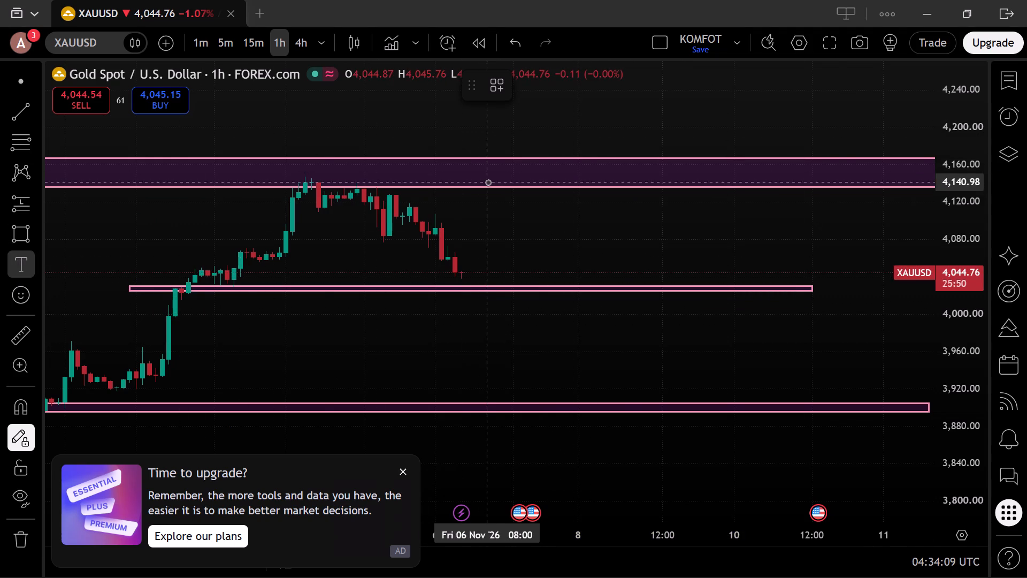
click(494, 144)
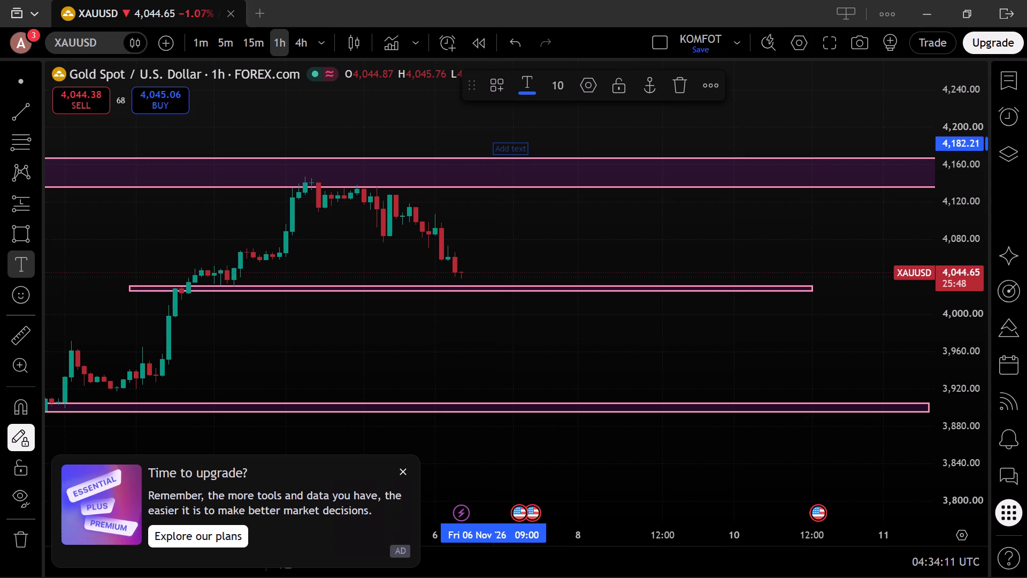
text(R1)
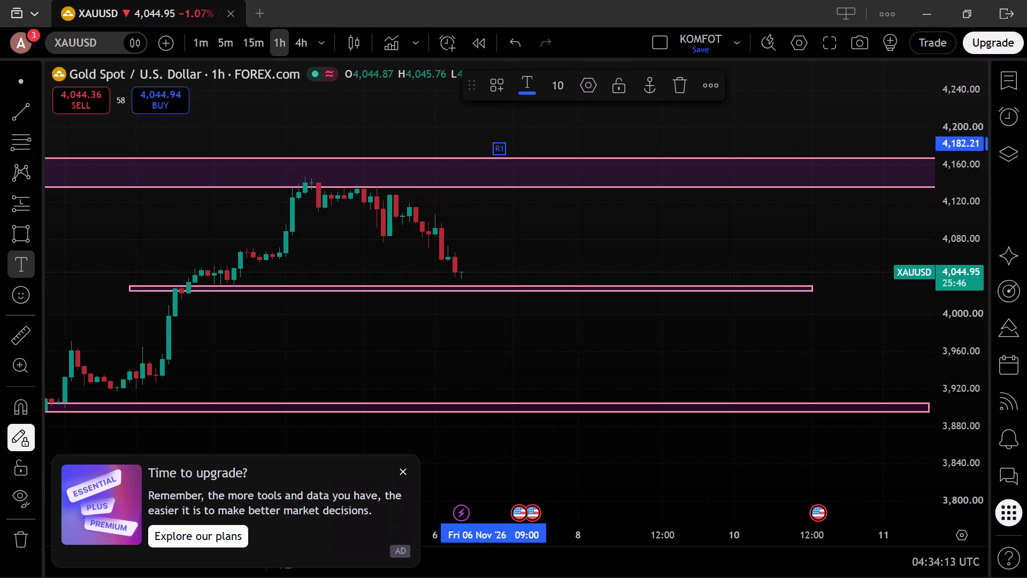
click(494, 144)
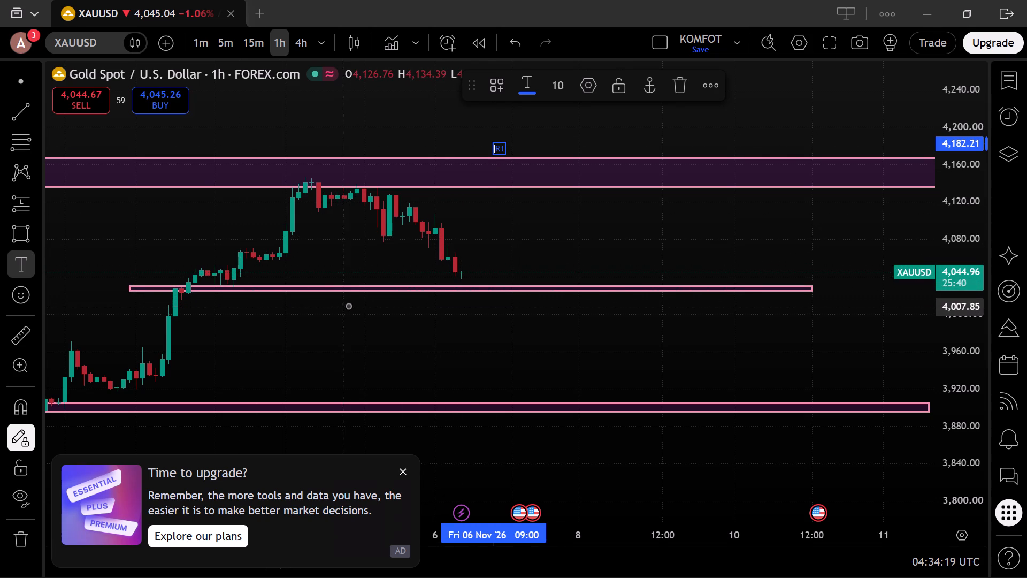
Add the text label S1 just below the 4,030 to 4,025 zone, at about 4,015, and remove the stray empty text.
click(261, 301)
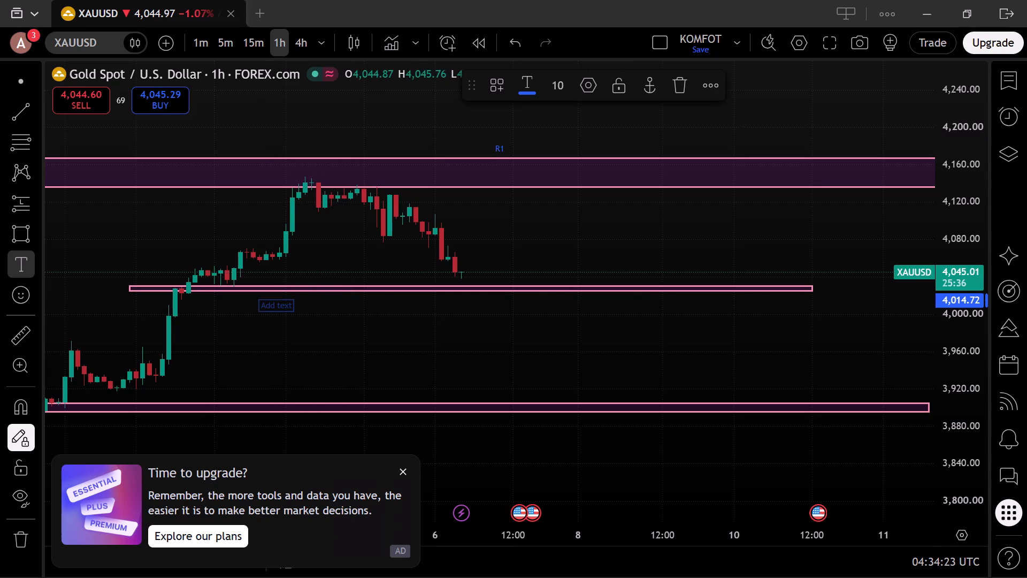
text(S1)
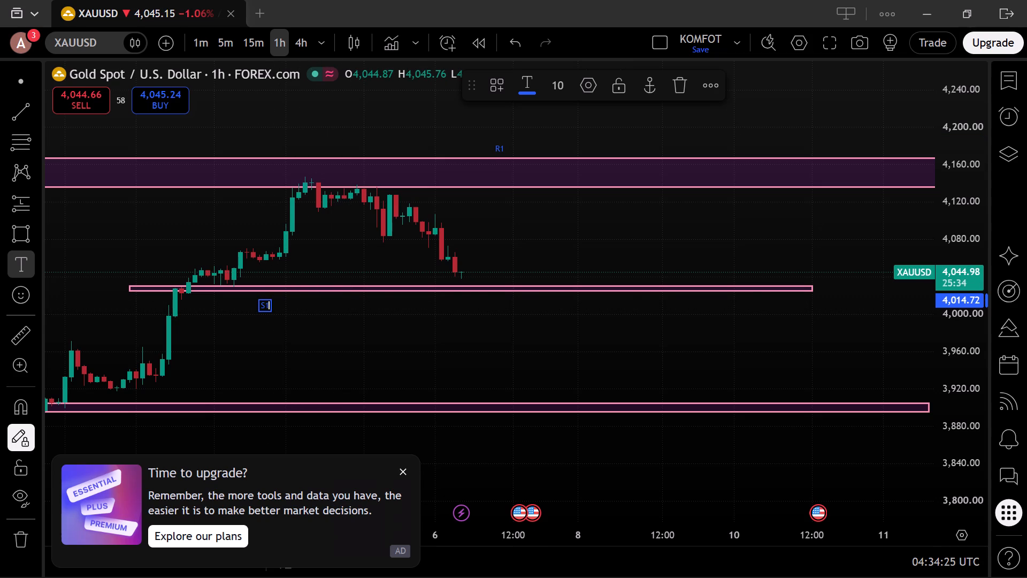
click(290, 314)
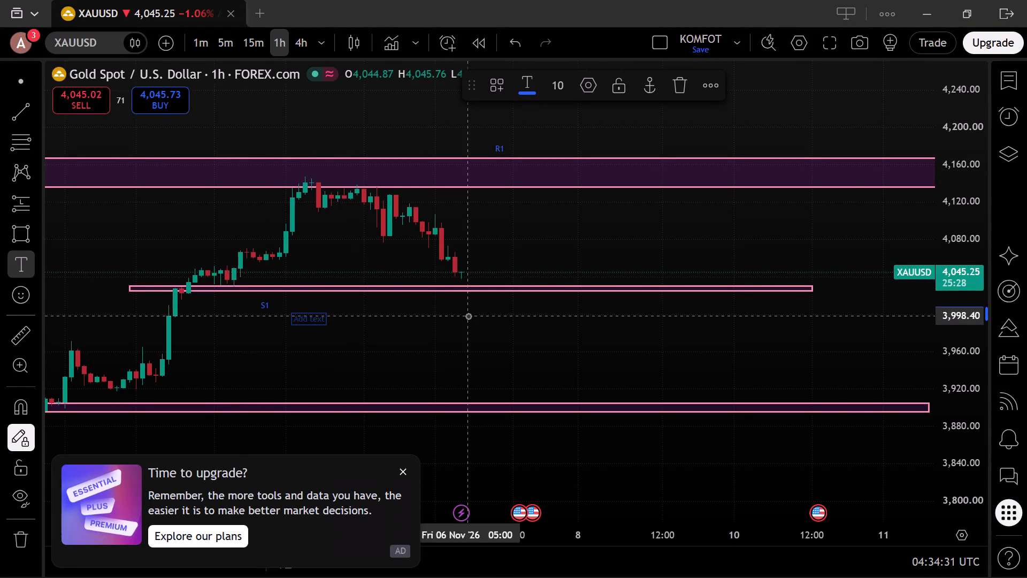
click(1003, 148)
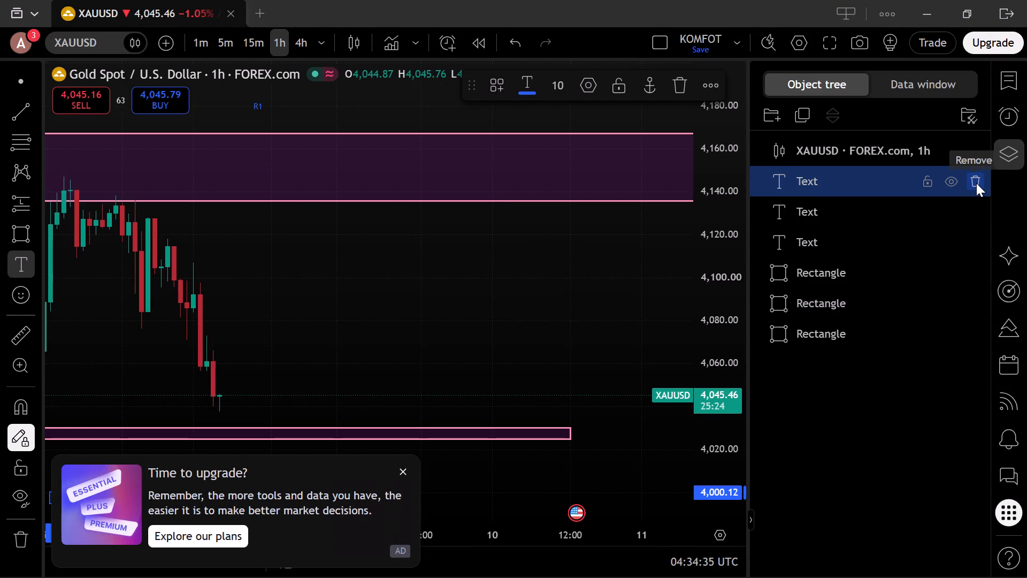
click(976, 183)
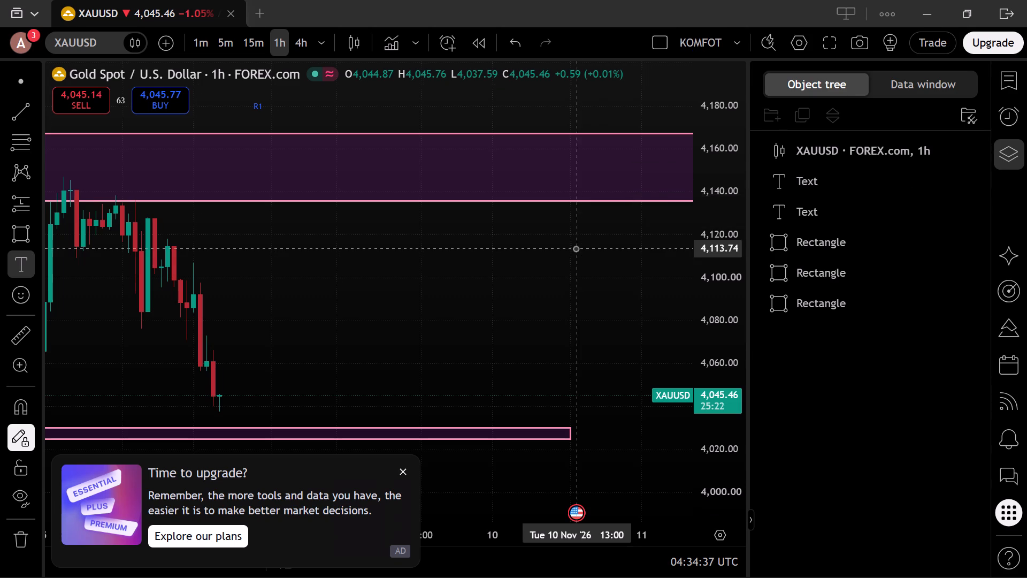
Add the text label S2 just below the lowest zone near 3,905, at about 3,883, and close the object tree.
scroll(576, 248, down, 3)
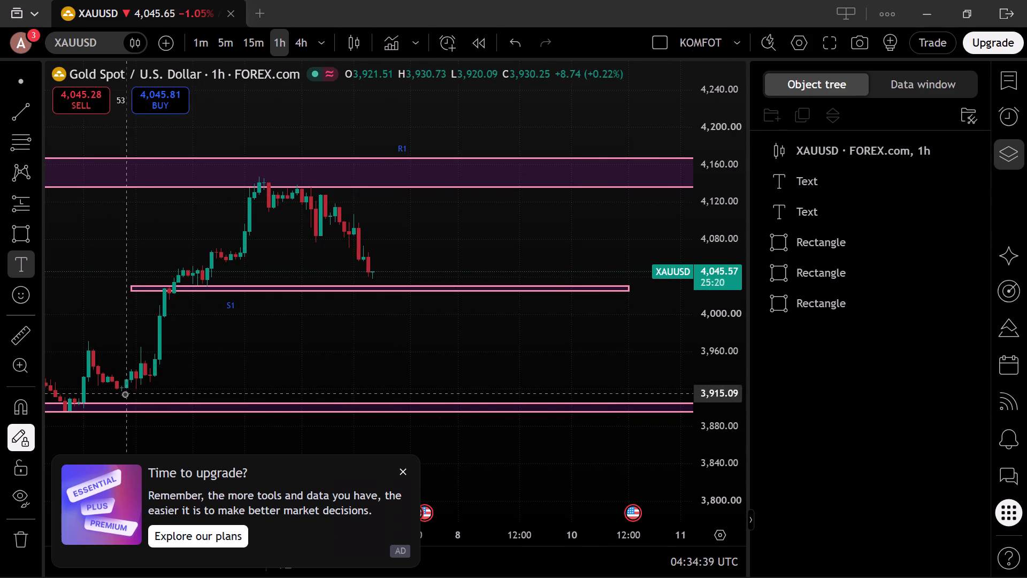
click(147, 423)
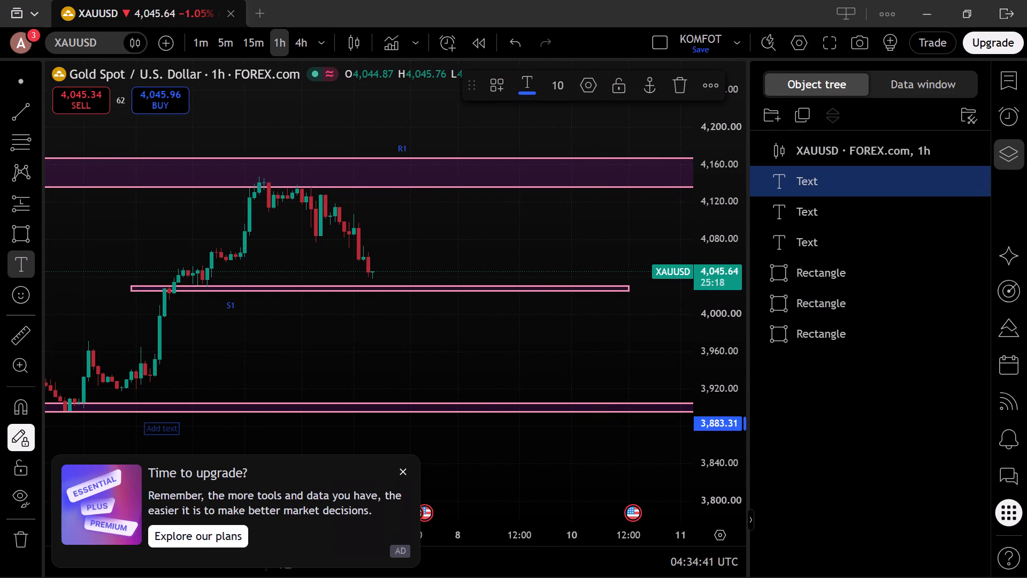
text(S2)
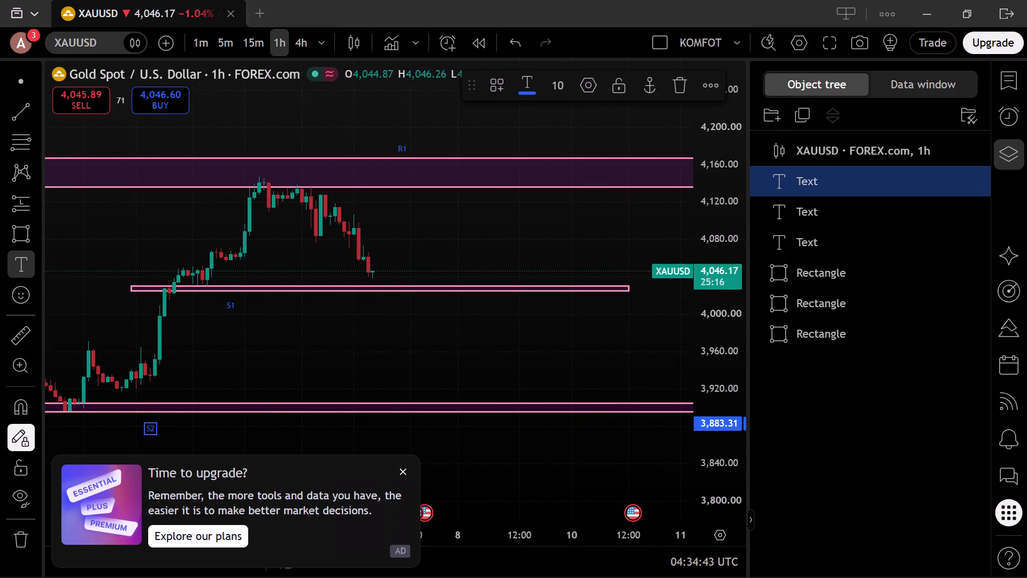
click(147, 423)
right_click(147, 423)
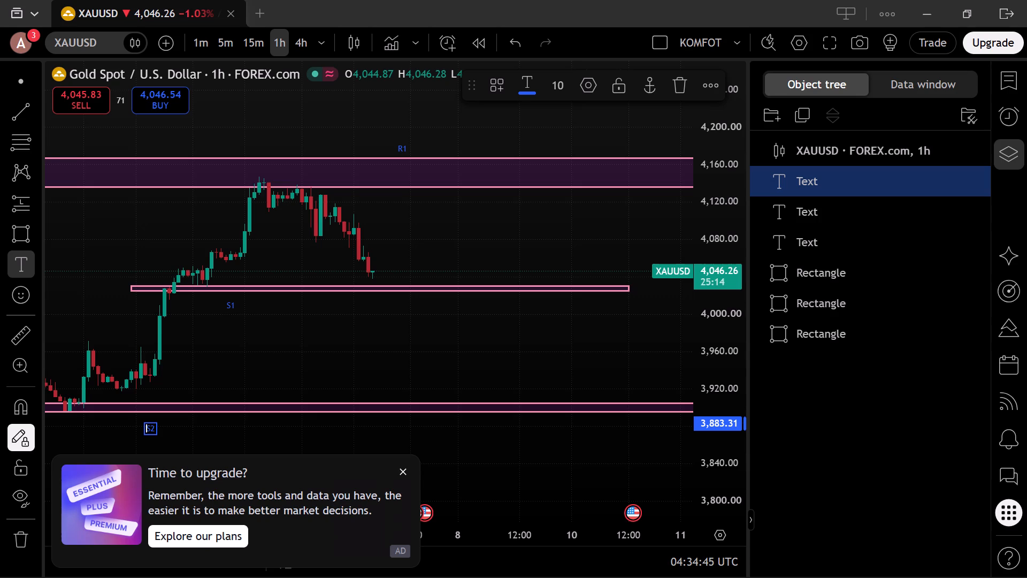
double_click(147, 423)
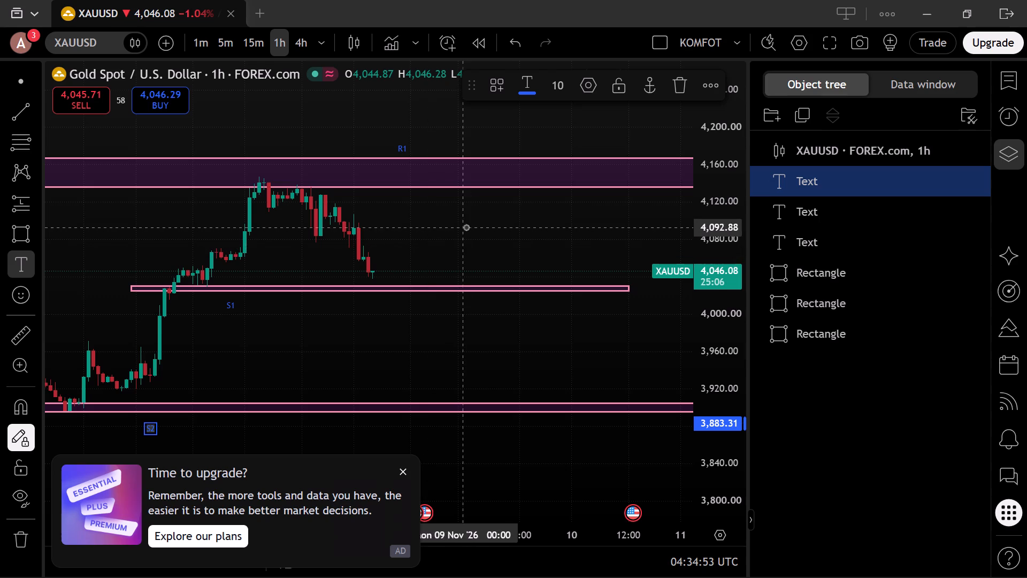
click(1003, 150)
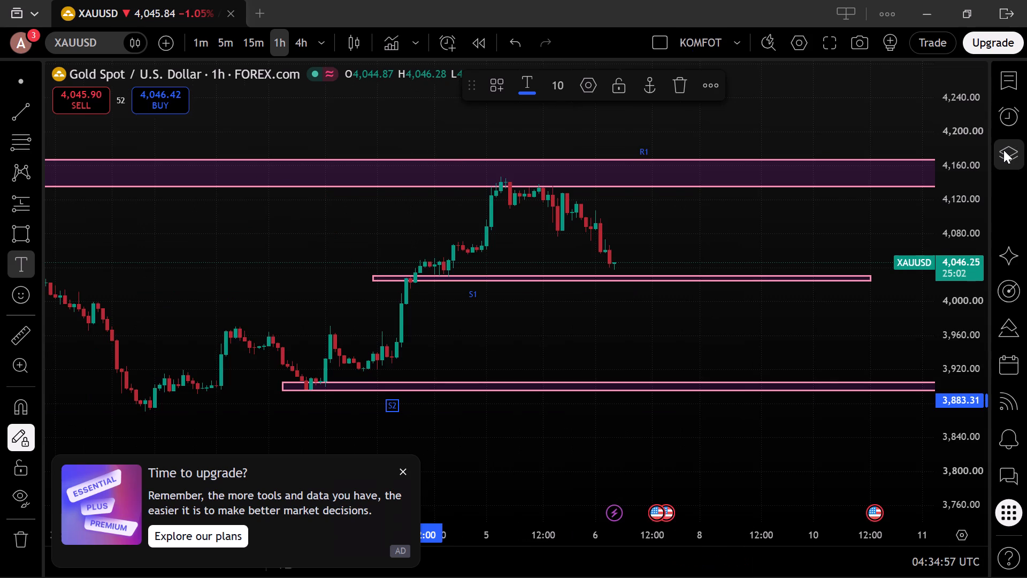
Switch the XAUUSD chart to the 15m timeframe.
scroll(784, 219, left, 1)
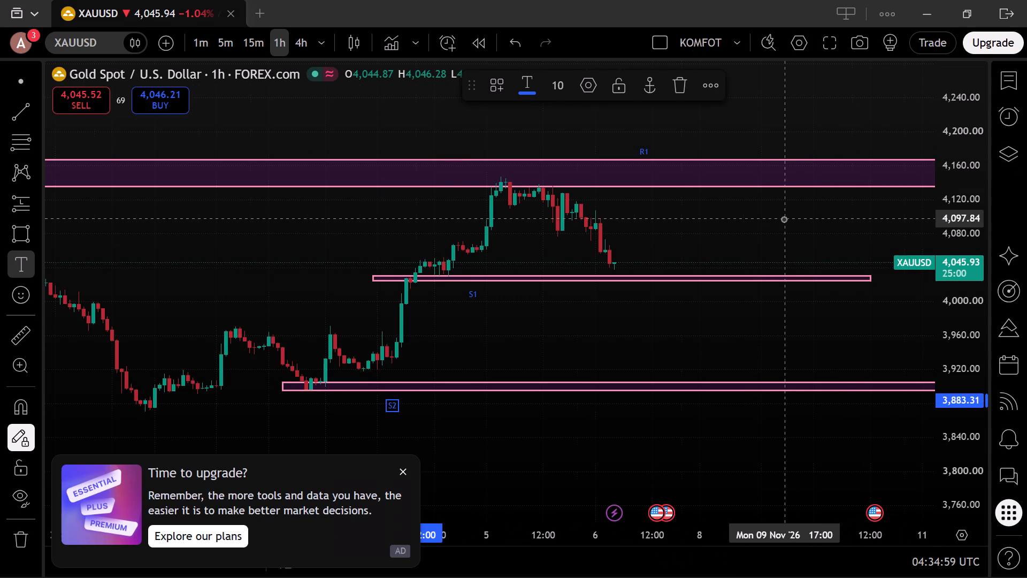
scroll(784, 219, left, 1)
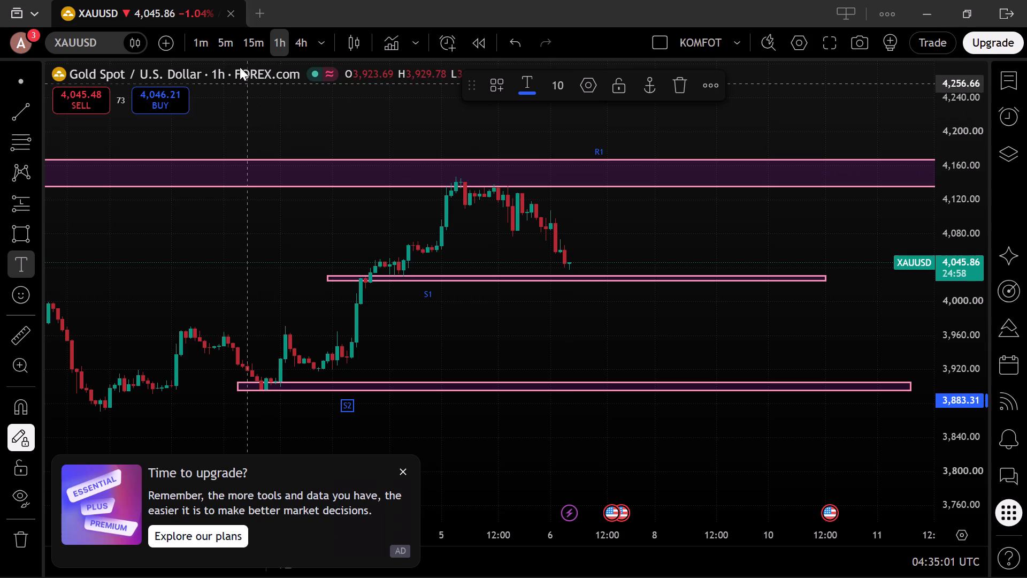
click(251, 45)
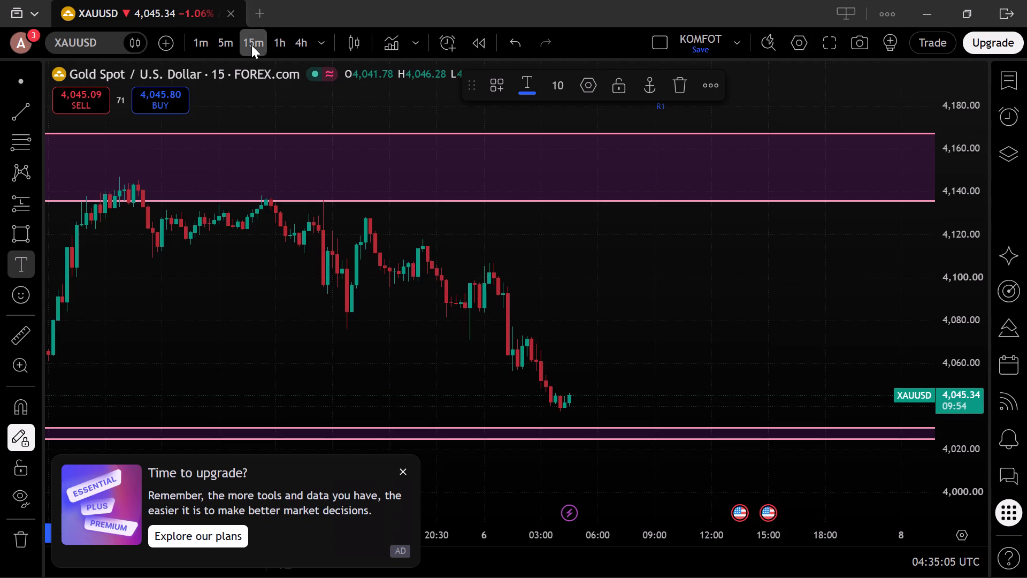
scroll(251, 45, down, 1)
Examine the 15m price action between the R1 resistance zone and the S1 and S2 support zones.
scroll(416, 231, right, 1)
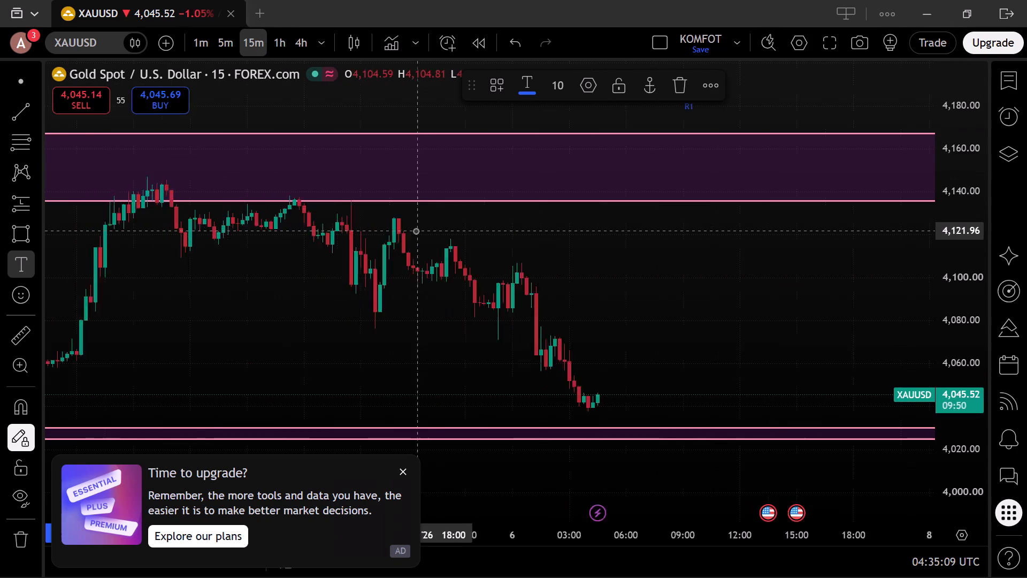
scroll(416, 231, right, 5)
scroll(416, 231, down, 1)
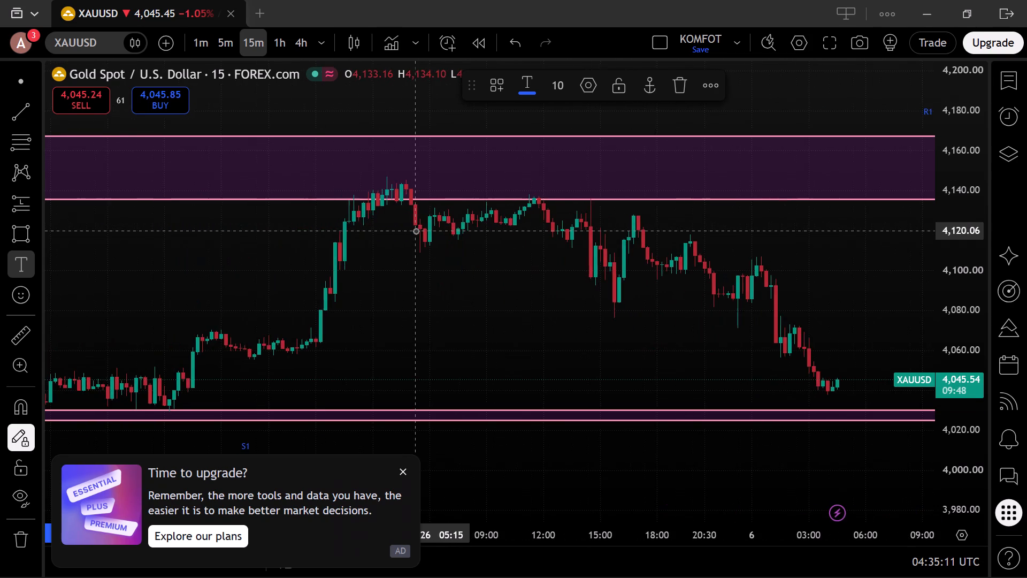
scroll(416, 231, down, 1)
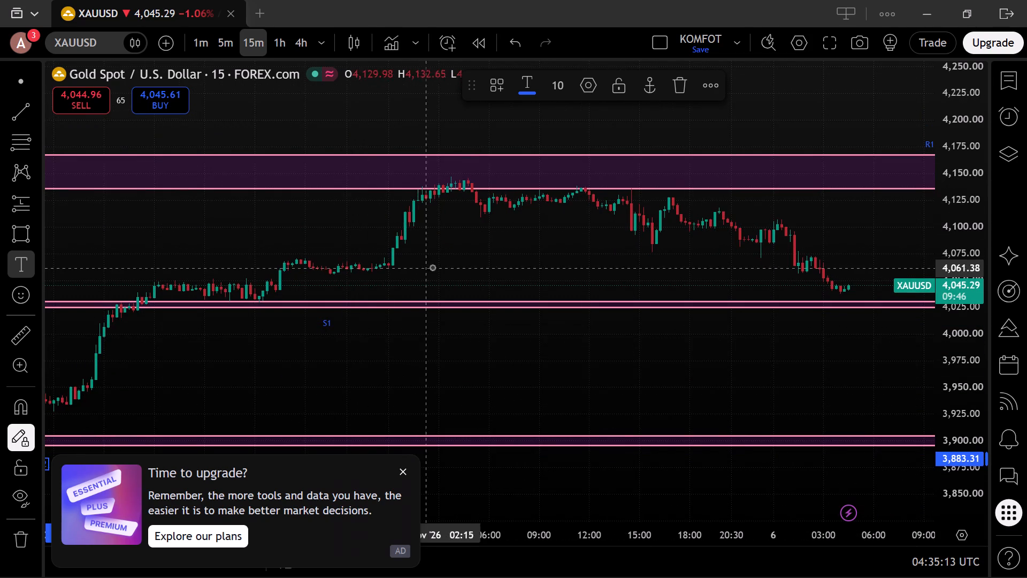
scroll(447, 261, left, 3)
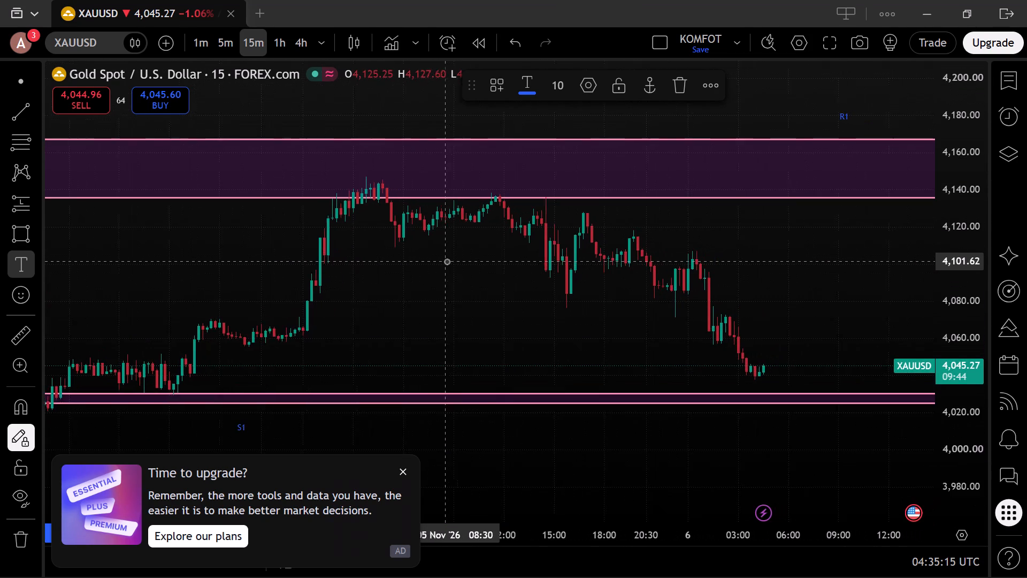
scroll(447, 261, left, 1)
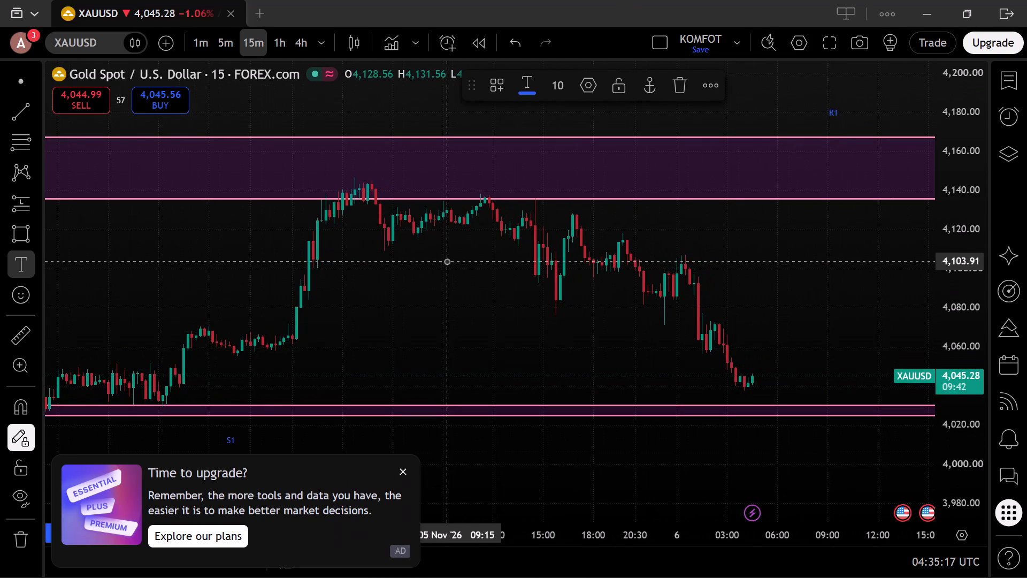
Switch the XAUUSD chart to the 1h timeframe with the R1, S1 and S2 zones in view.
click(279, 47)
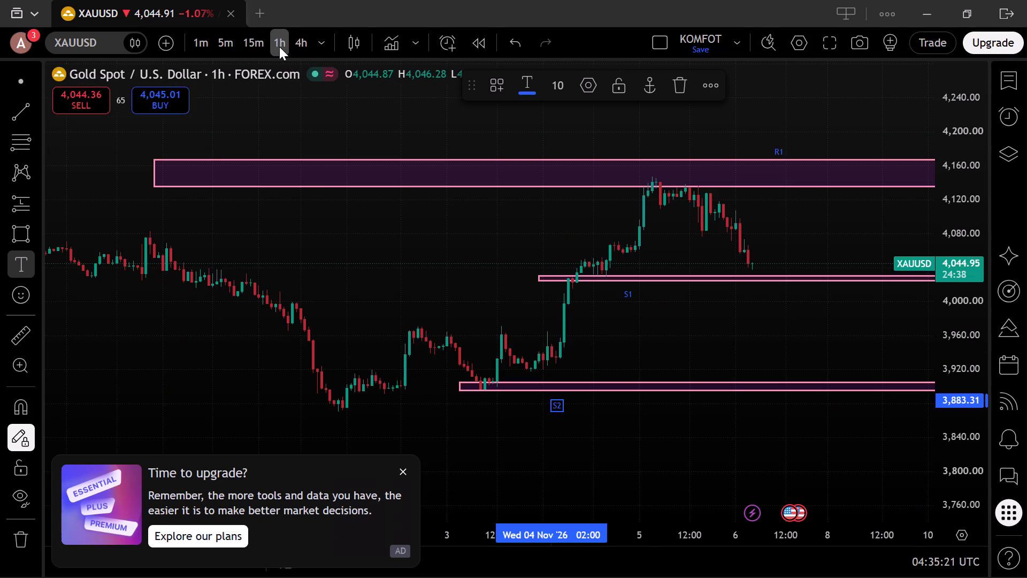
scroll(279, 47, left, 1)
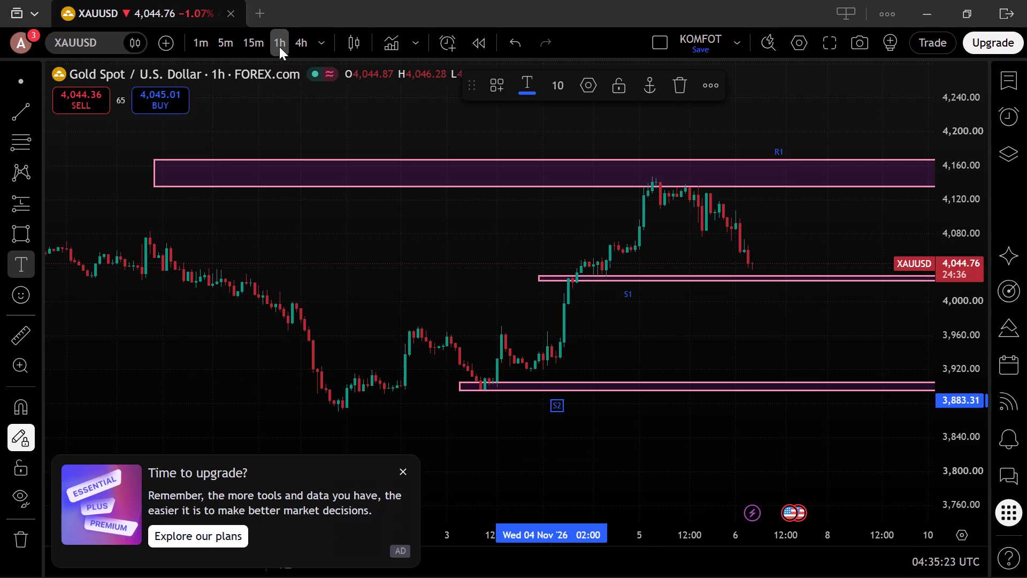
scroll(279, 47, left, 1)
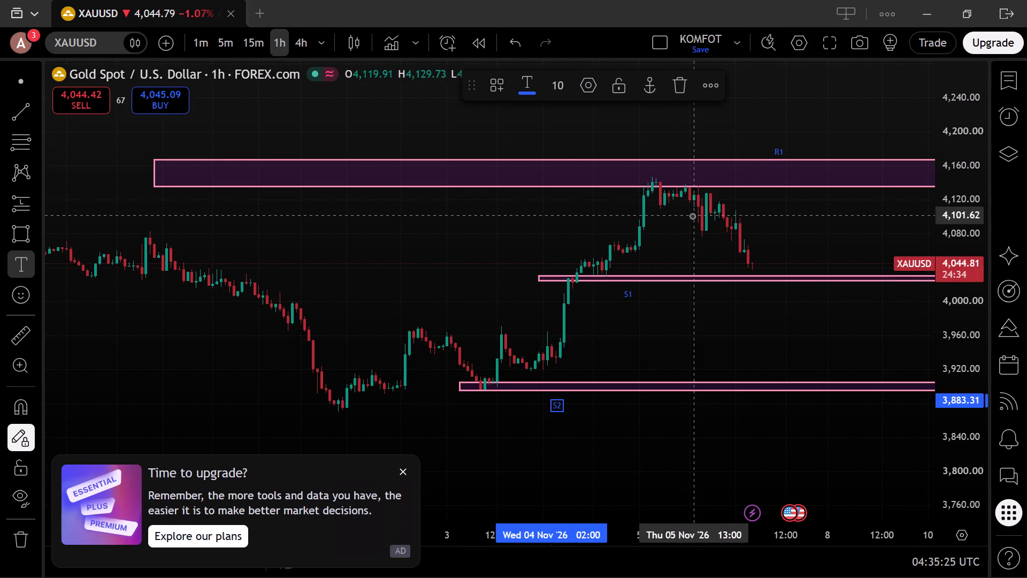
scroll(692, 216, left, 3)
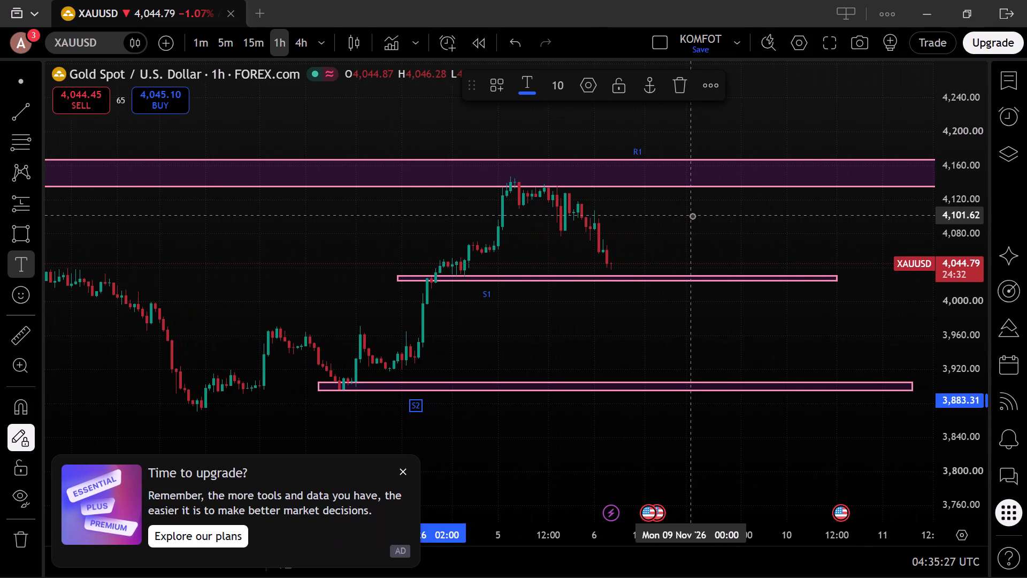
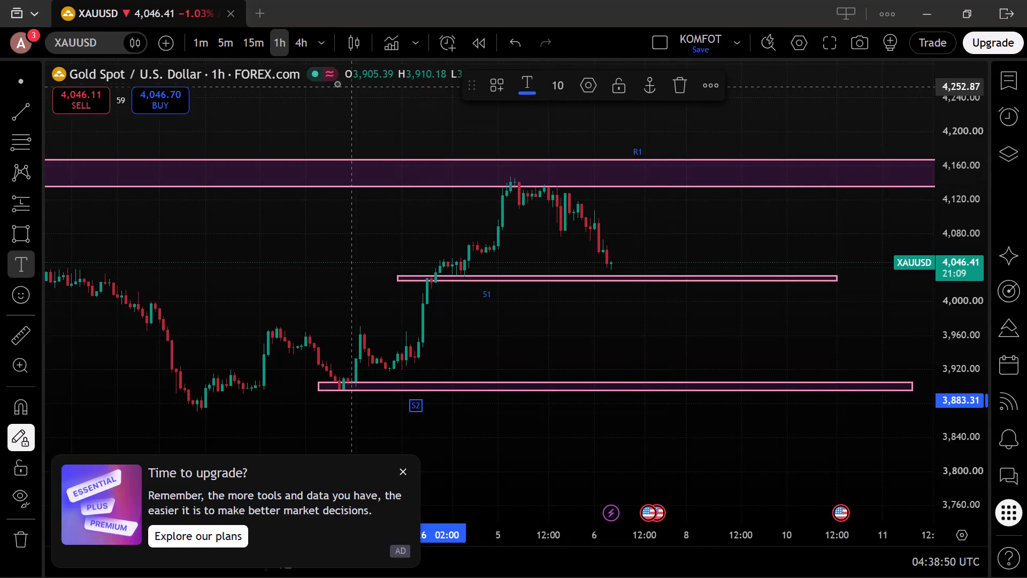
Switch the XAUUSD chart to the 15m timeframe with the R1 resistance and S1 support zones in view.
click(254, 39)
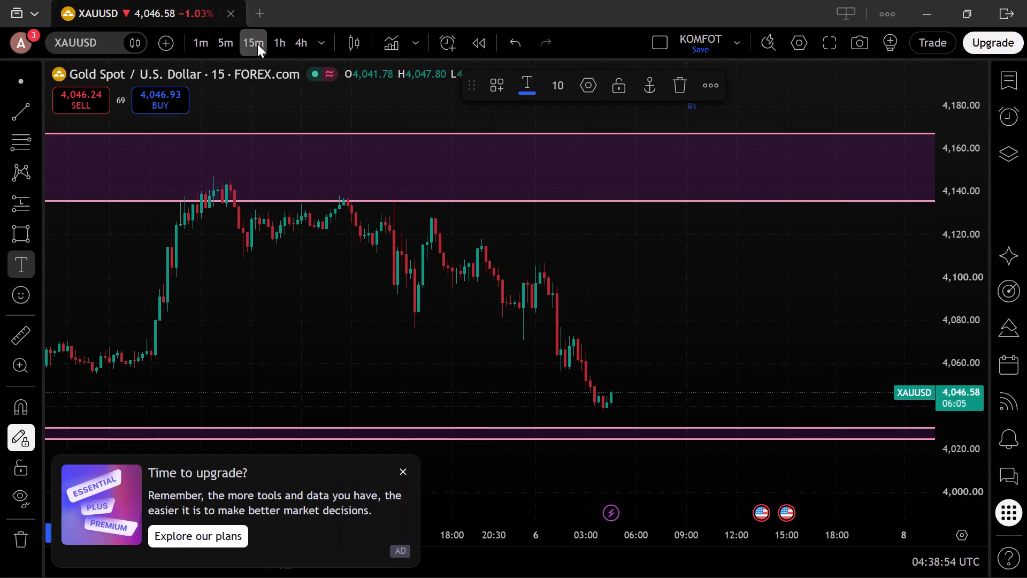
scroll(399, 254, down, 1)
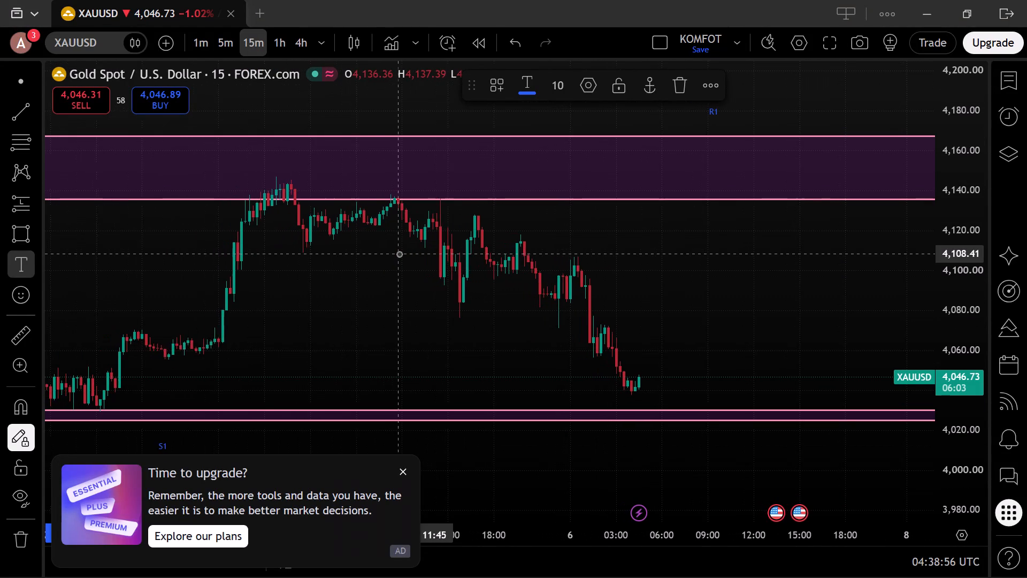
scroll(399, 254, down, 2)
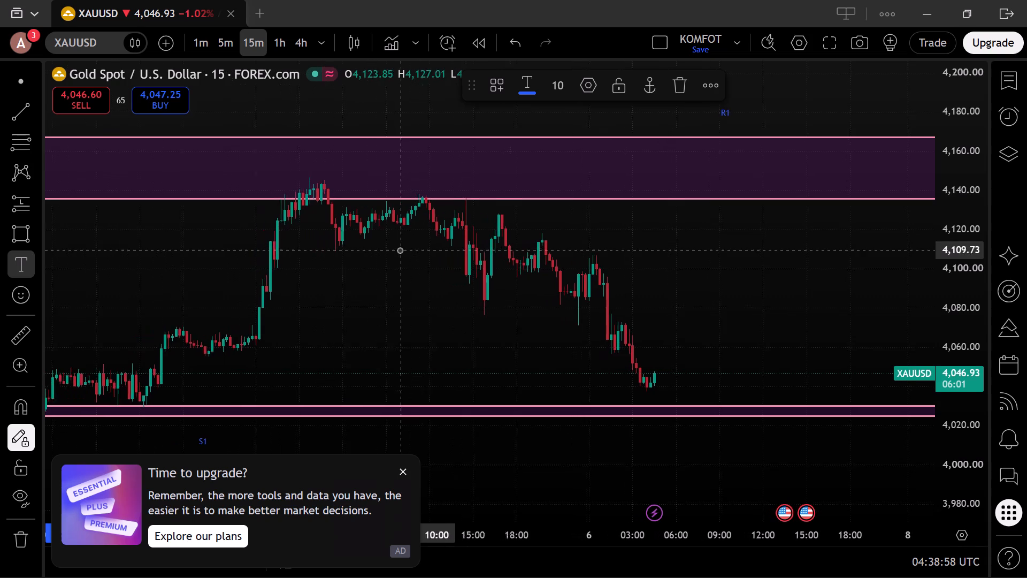
scroll(400, 250, down, 2)
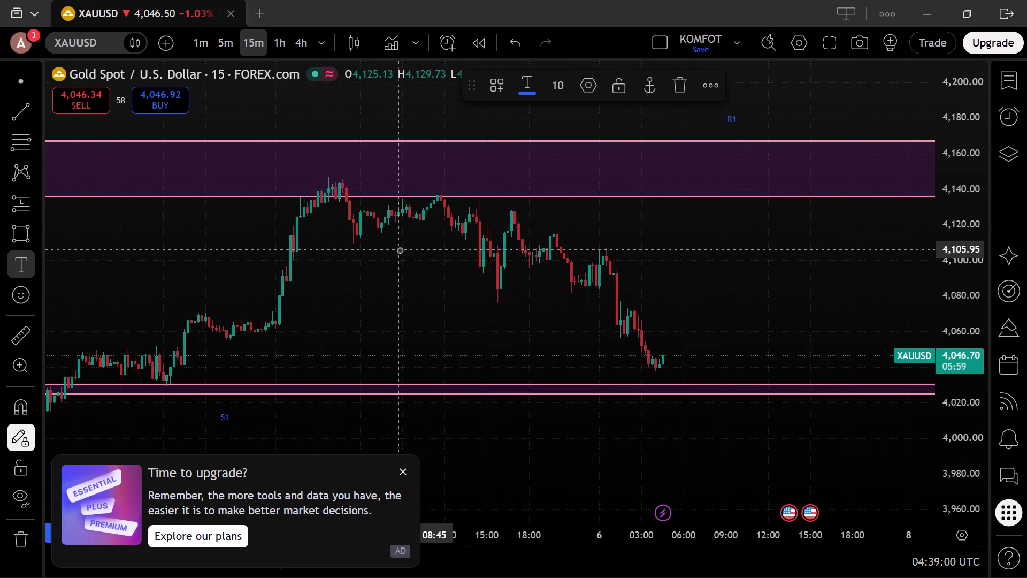
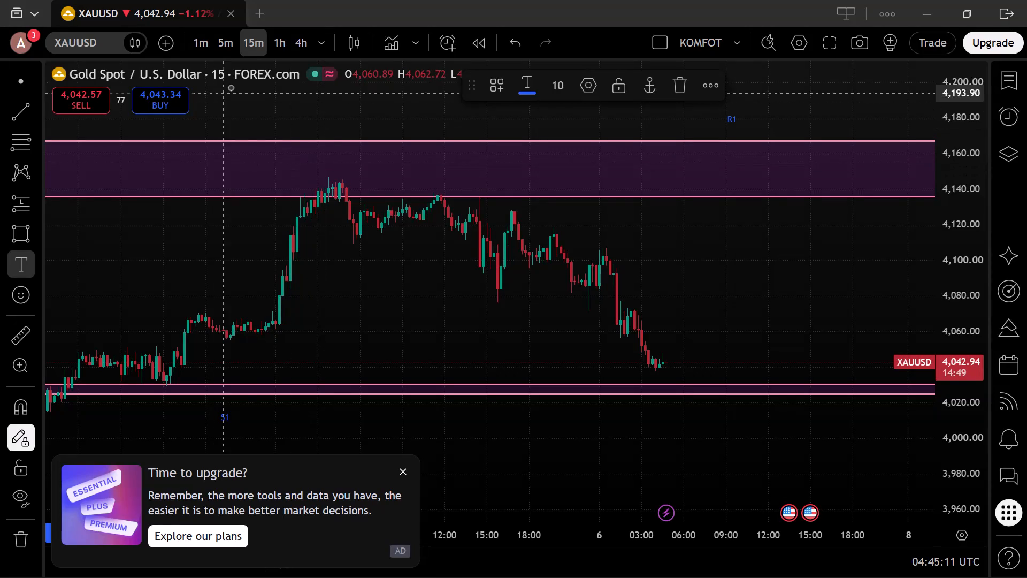
Switch the XAUUSD chart to the 1h timeframe to review the R1, S1 and S2 zones.
click(275, 37)
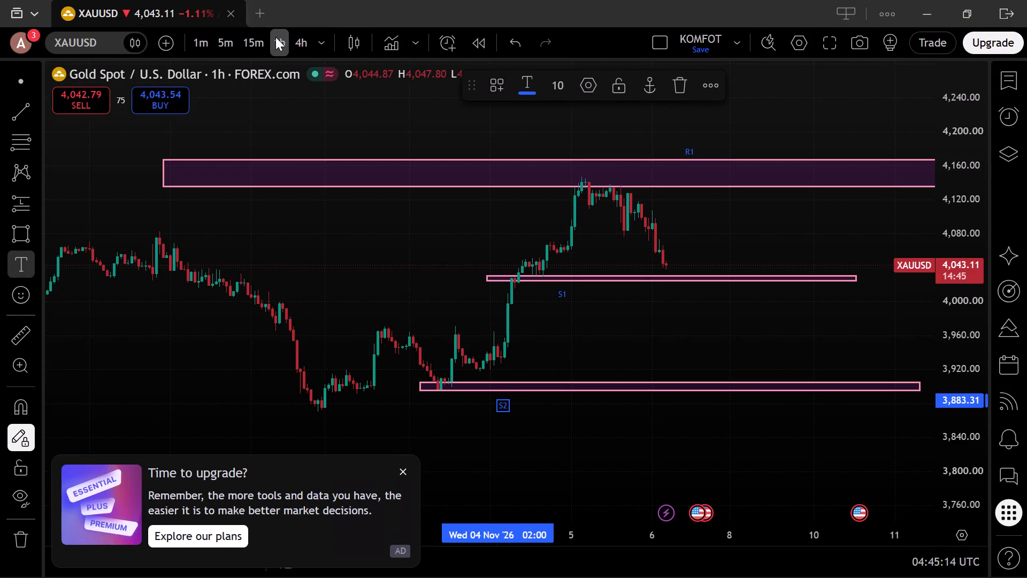
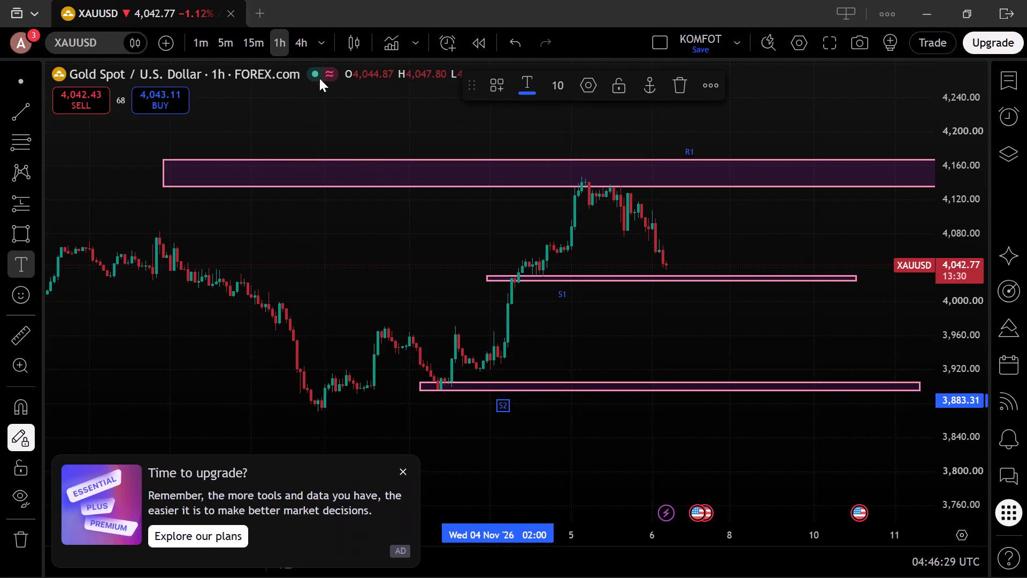
Switch the XAUUSD chart through the 4h, 1h and 15m timeframes to compare the R1, S1 and S2 zones.
click(304, 51)
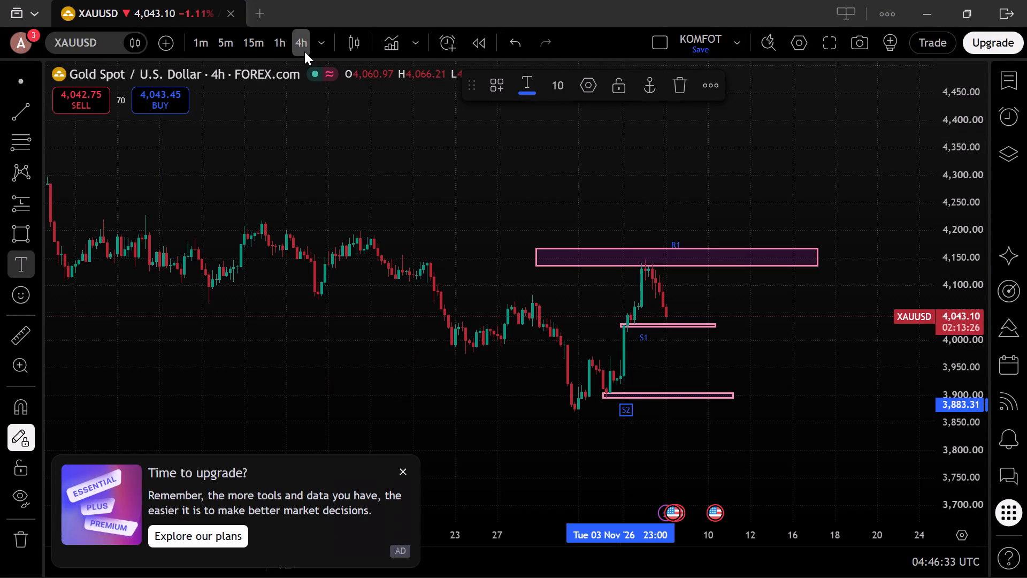
click(276, 45)
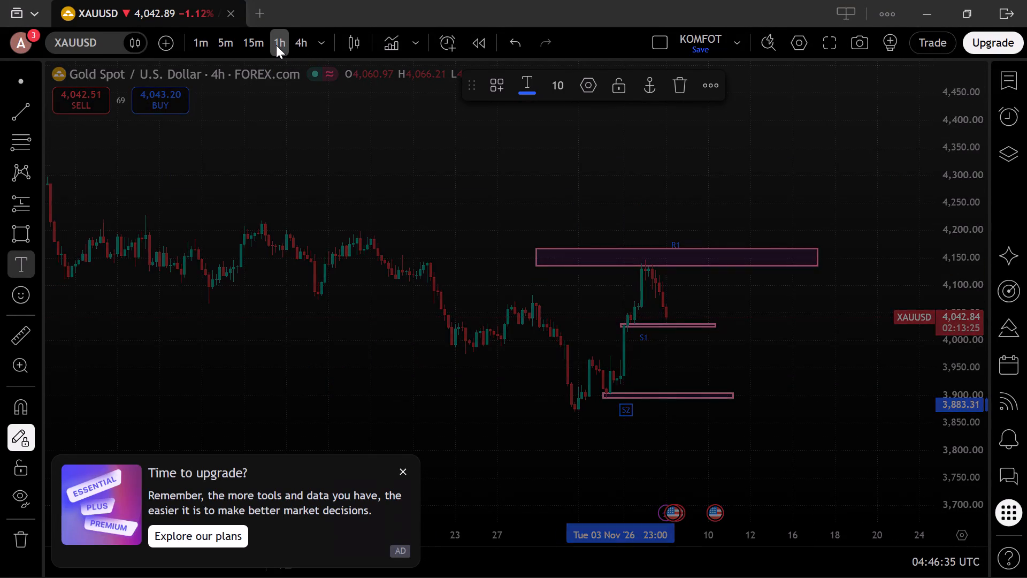
click(259, 43)
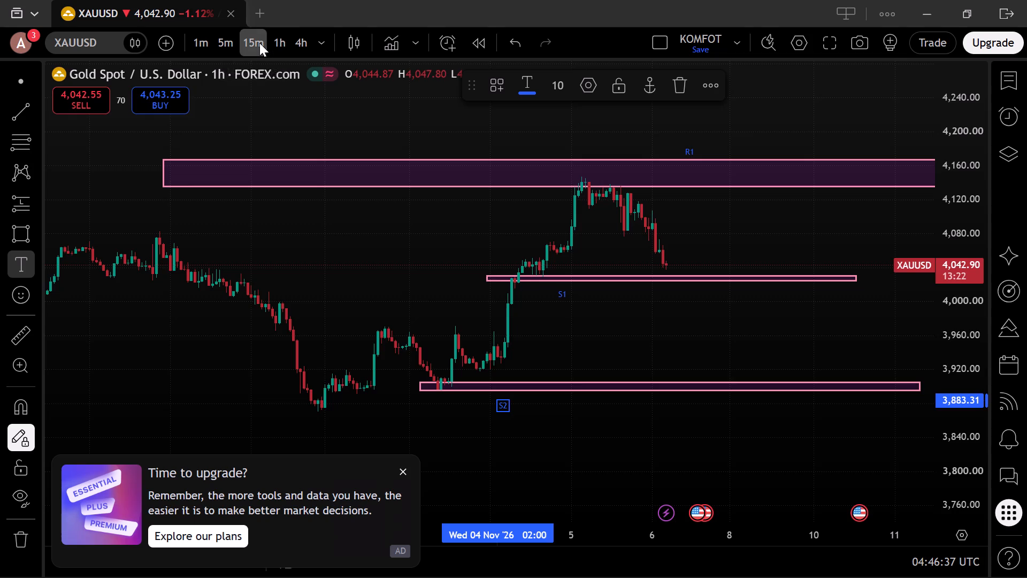
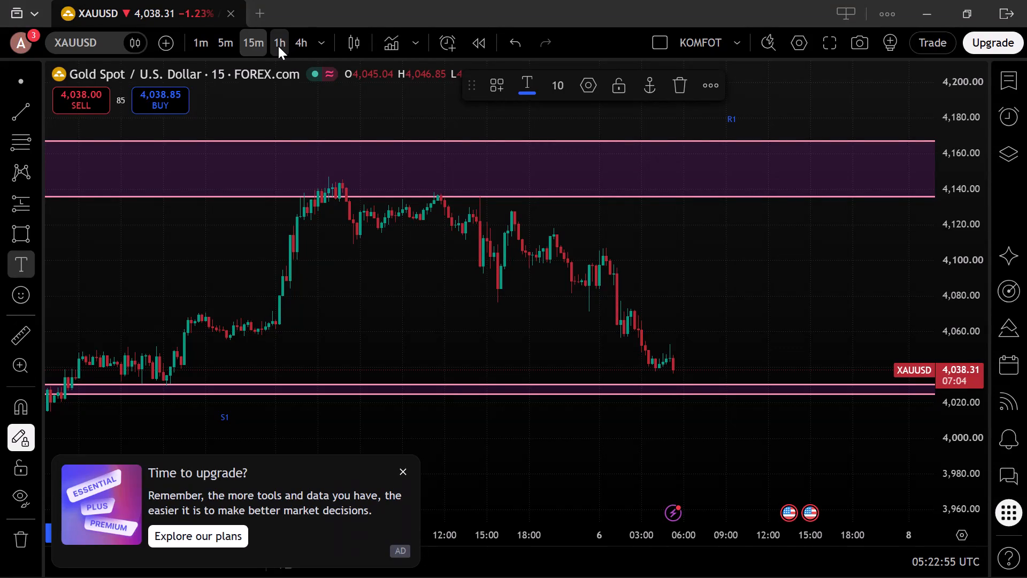
Switch the XAUUSD chart through the 1h, 1m and 5m timeframes to review price against the marked zones.
click(278, 46)
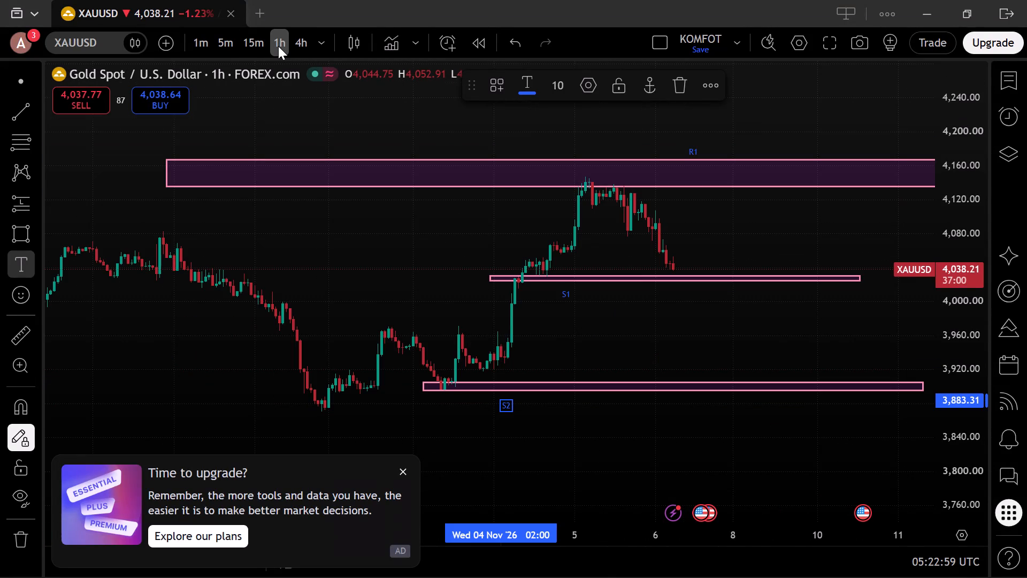
click(205, 44)
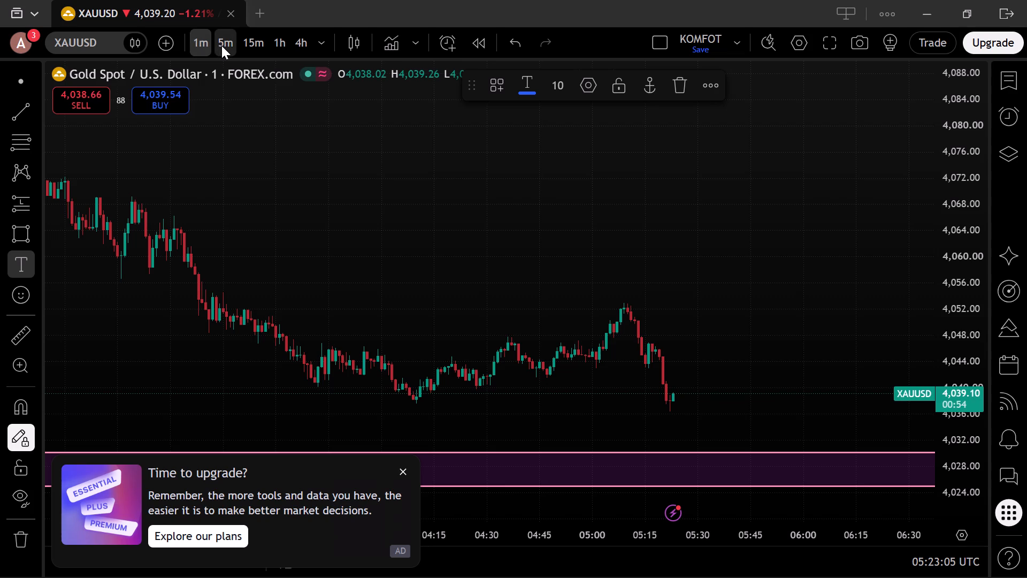
click(221, 48)
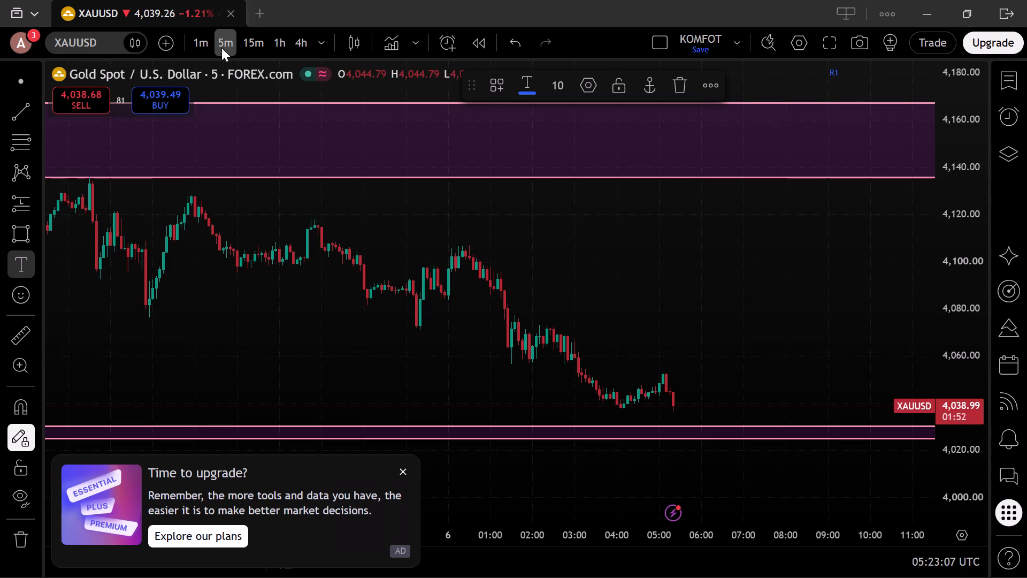
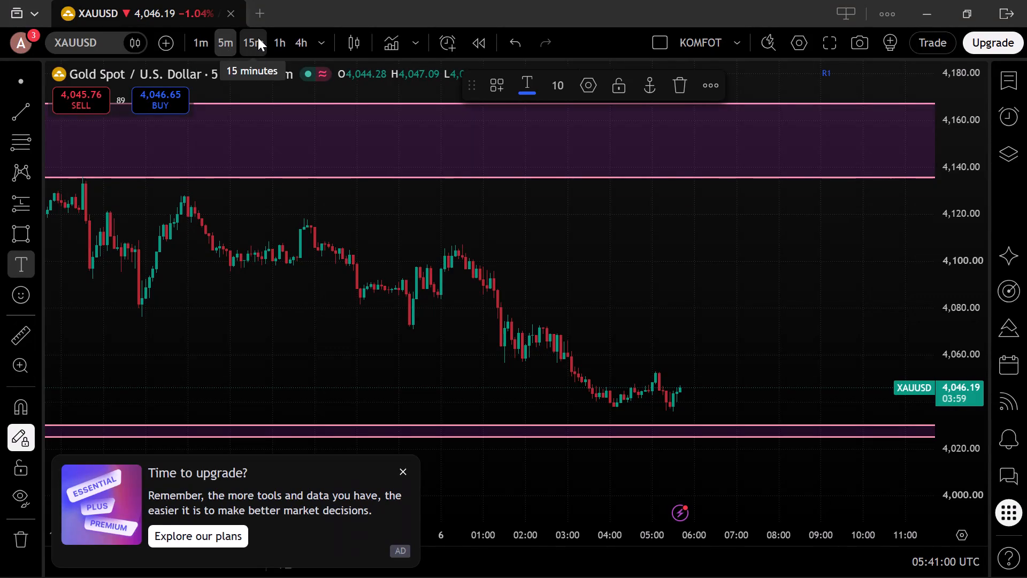
Switch the XAUUSD chart through the 15m, 1h and 4h timeframes and back to 1h to review price against the R1, S1 and S2 zones.
click(258, 37)
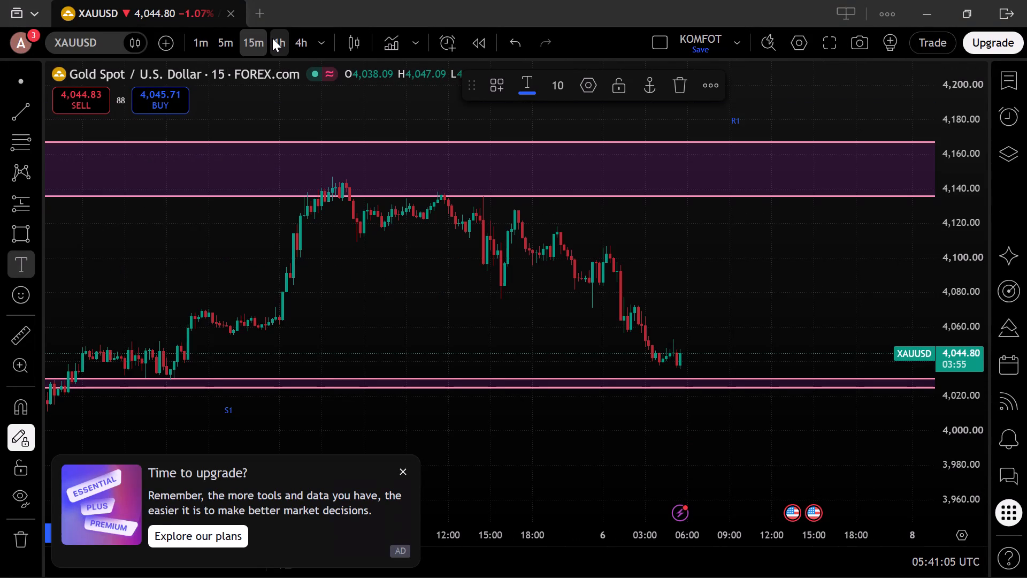
click(272, 38)
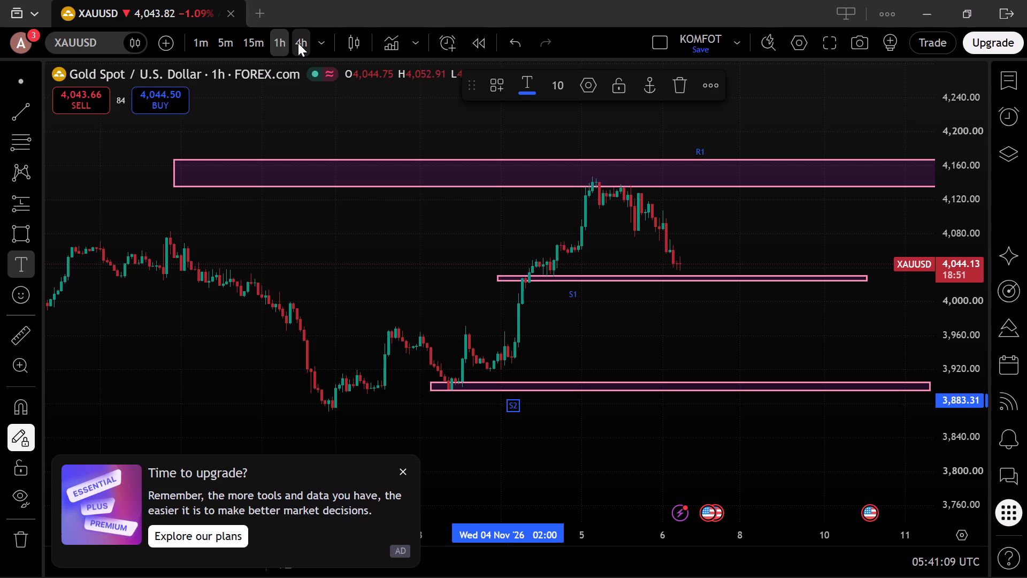
click(298, 43)
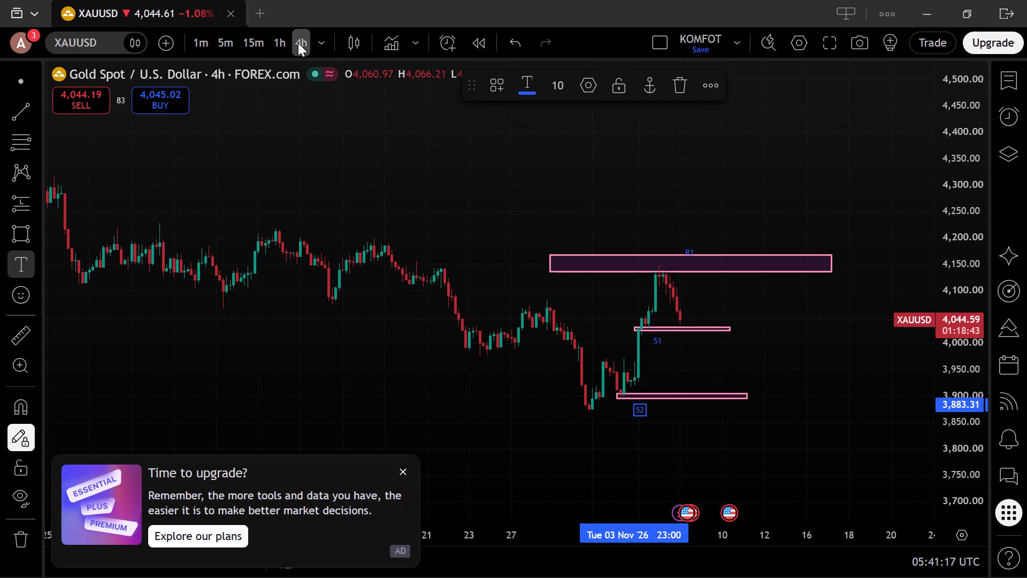
click(286, 43)
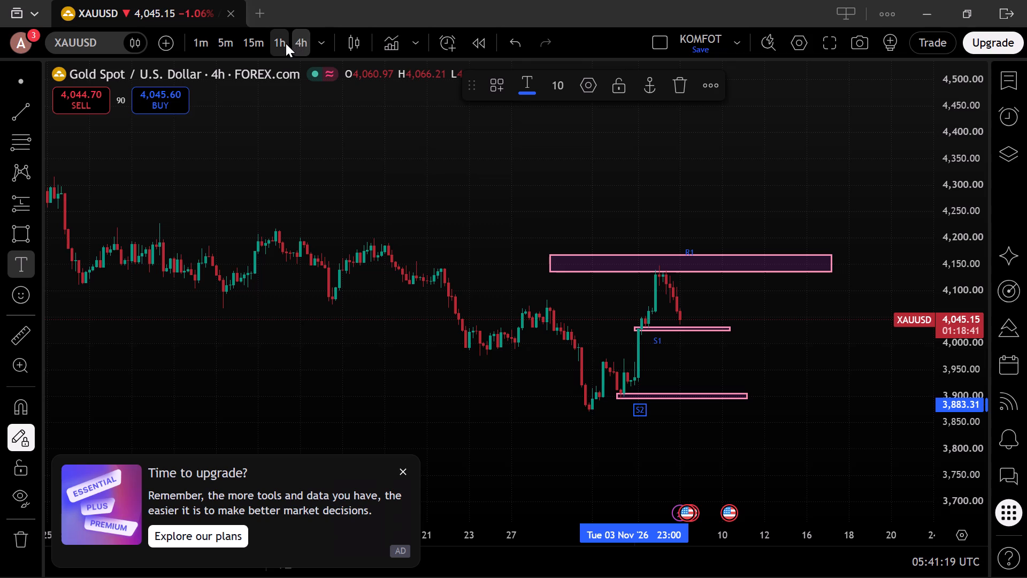
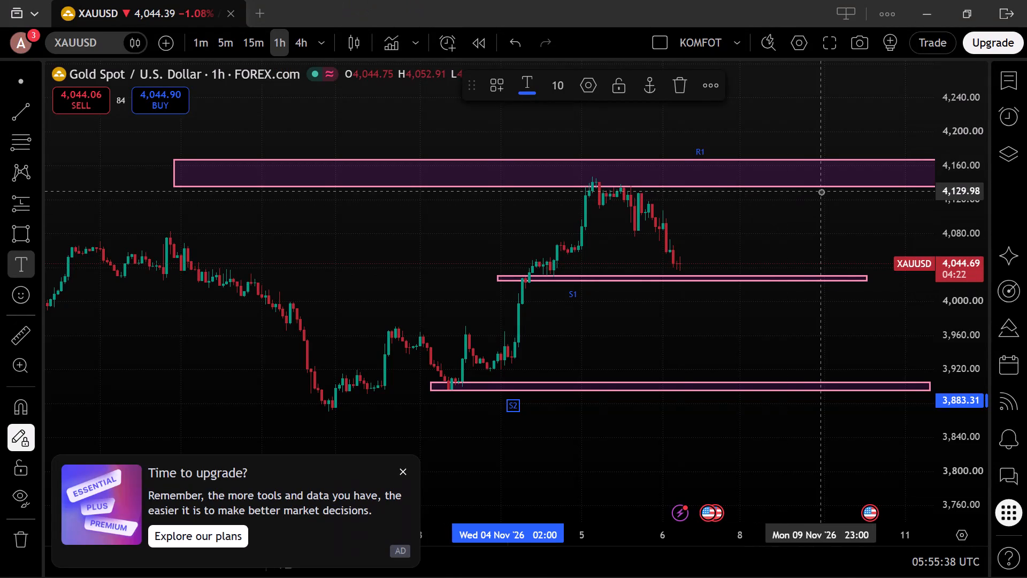
Step the XAUUSD chart down through the 4h, 1h and 15m timeframes to examine price against the R1, S1 and S2 zones.
click(303, 37)
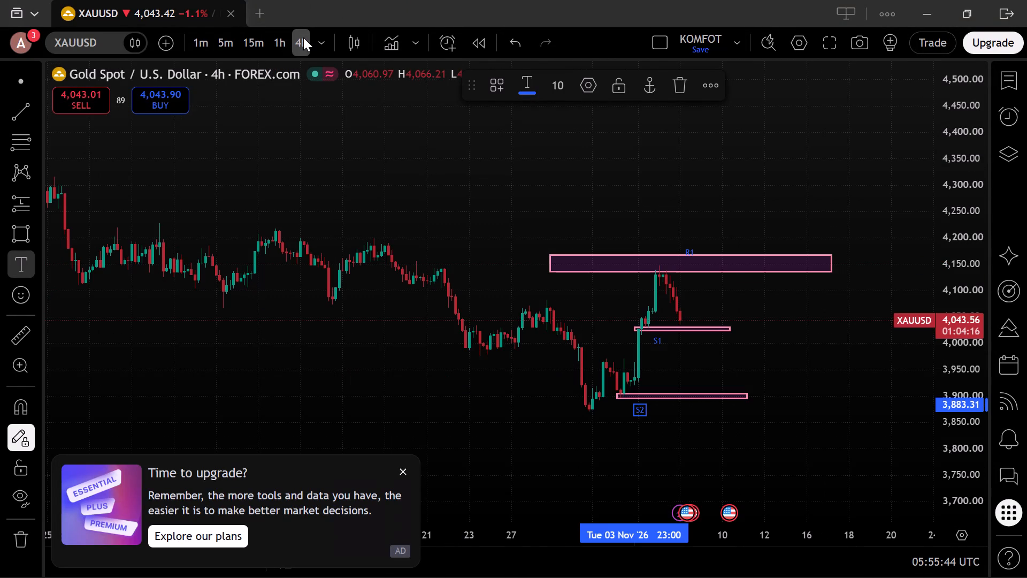
click(280, 41)
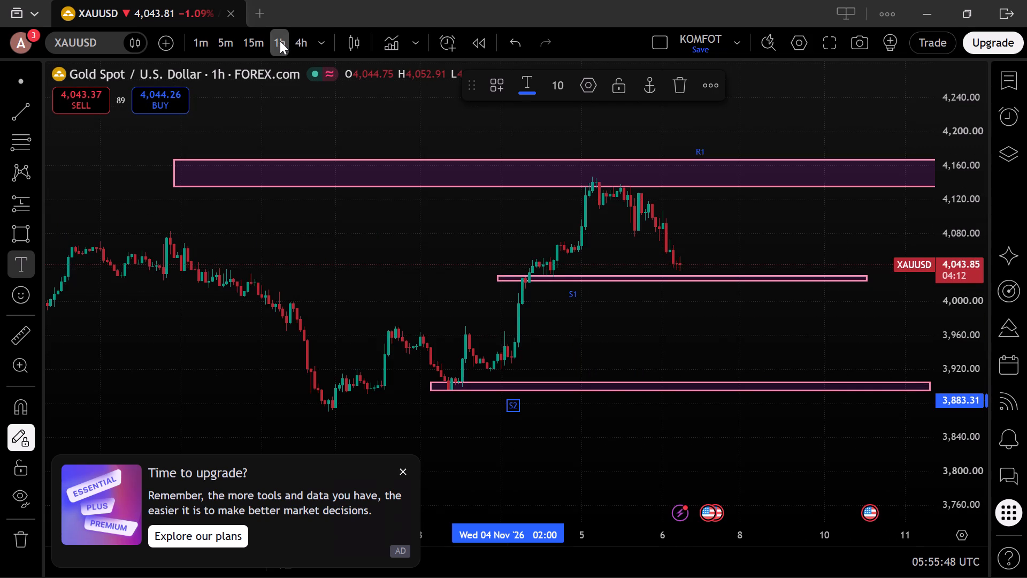
click(254, 42)
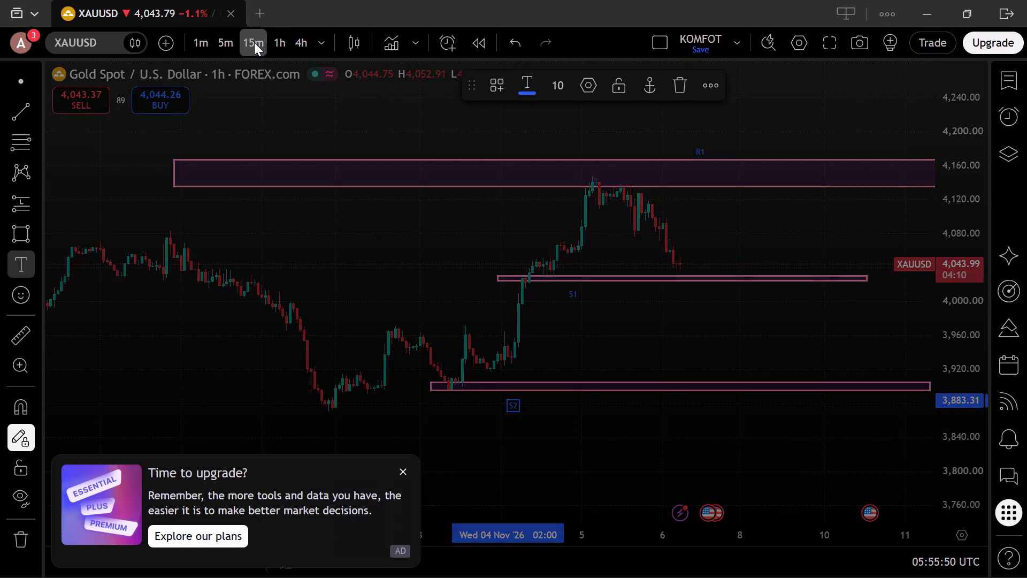
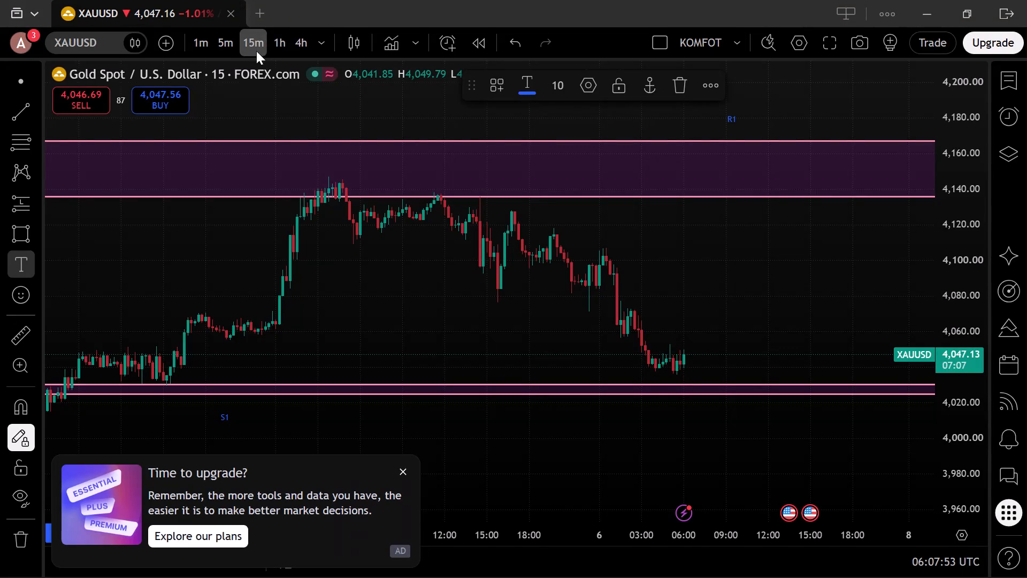
Switch the chart symbol from XAUUSD to GBPUSD and set it to the 4h timeframe.
click(281, 39)
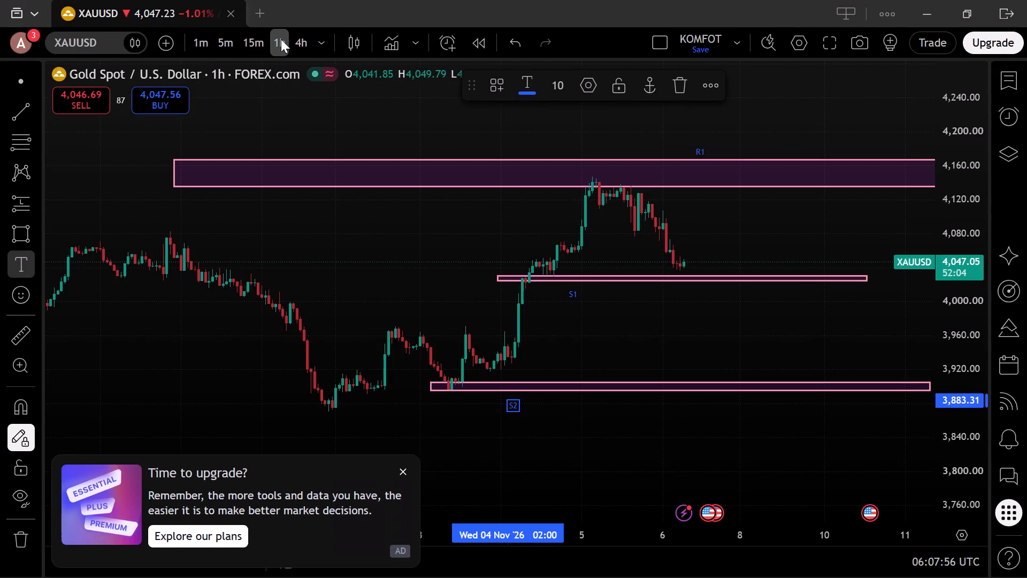
click(108, 50)
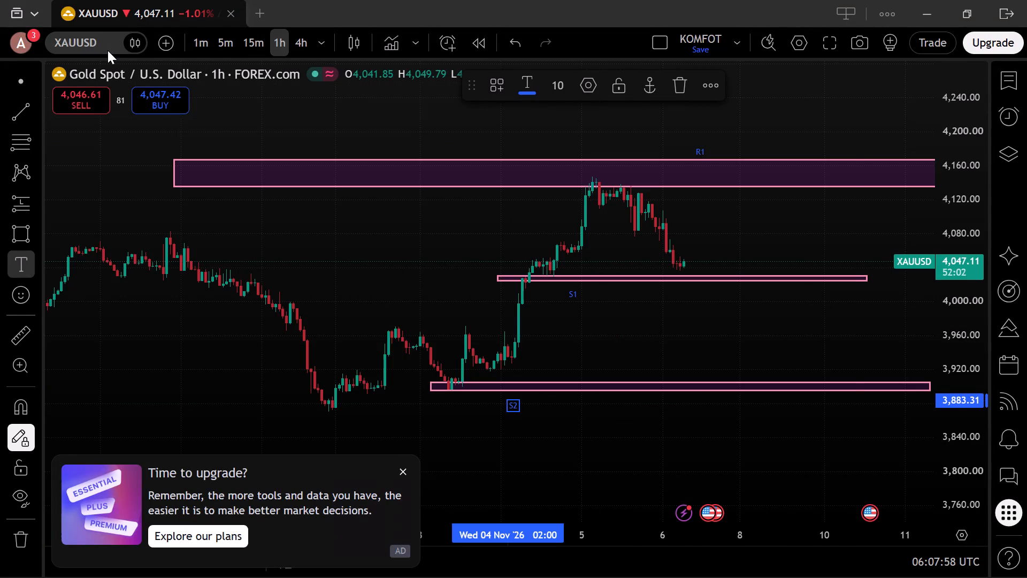
key(BackSpace)
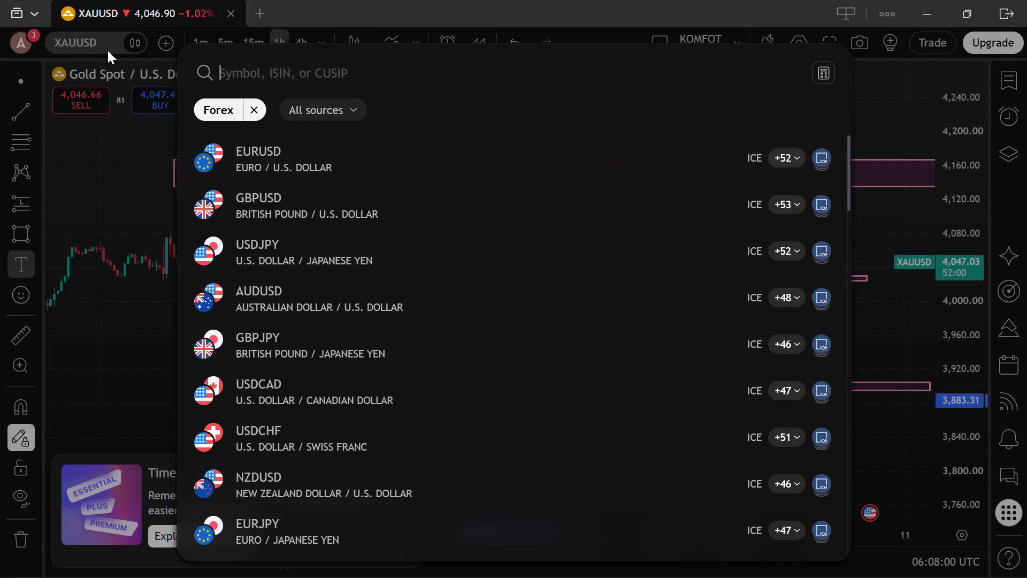
key(g)
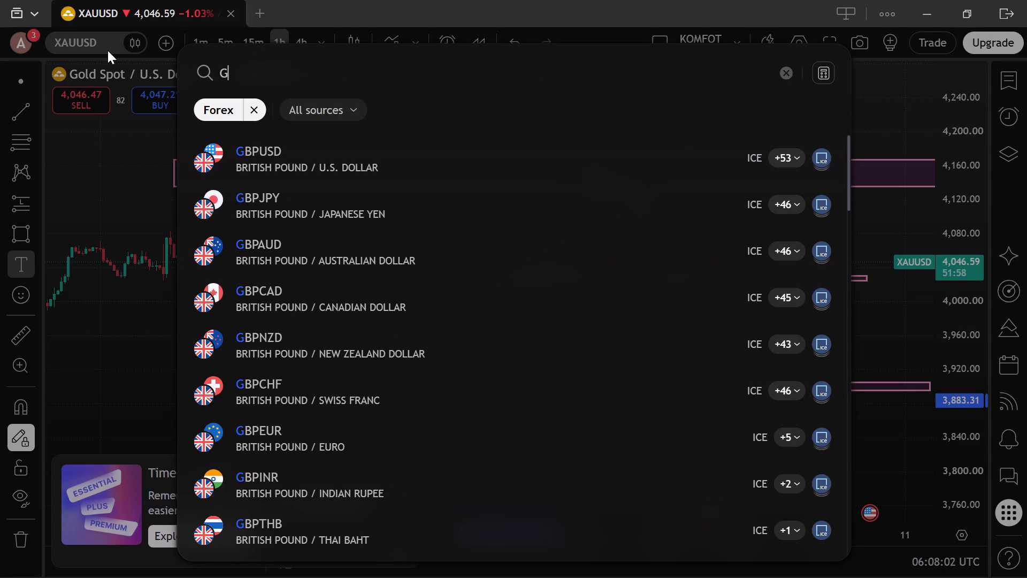
text(BP)
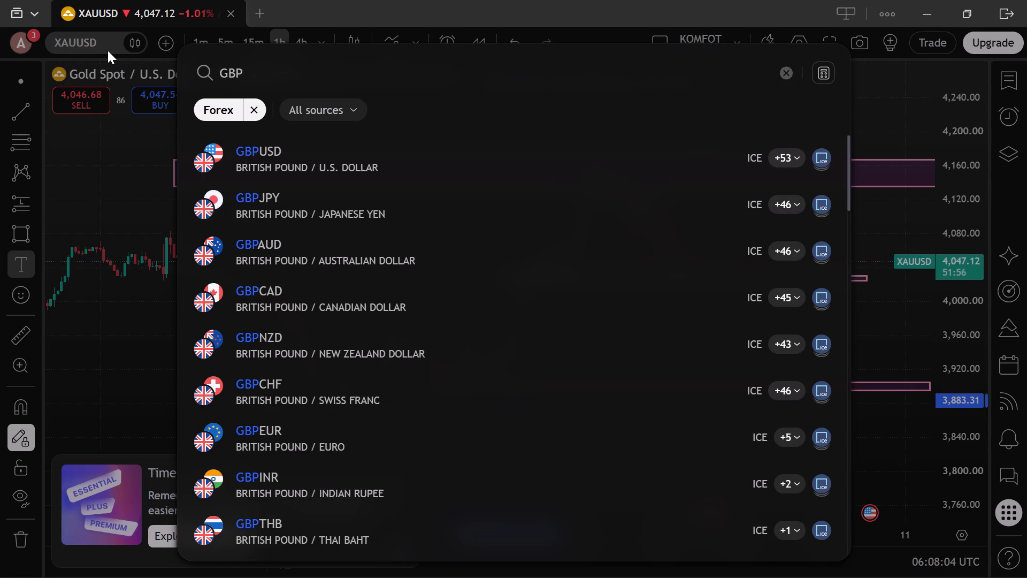
text(USD)
key(Return)
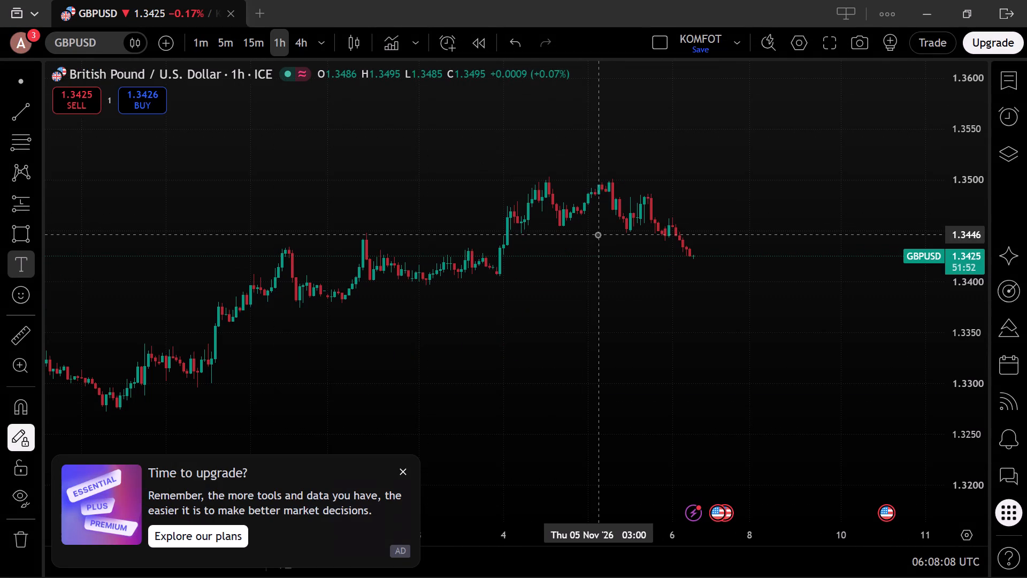
scroll(597, 234, down, 4)
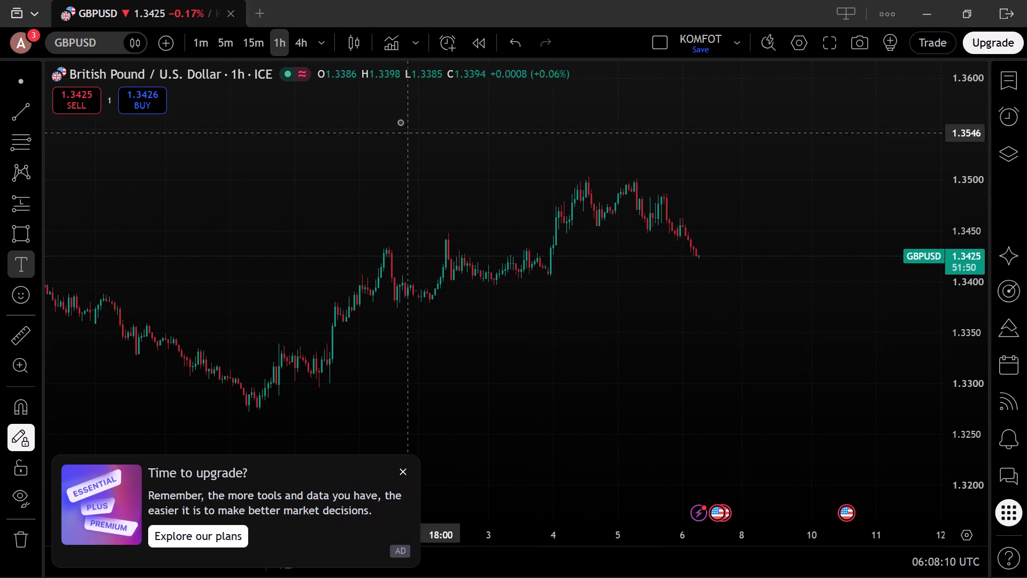
click(304, 43)
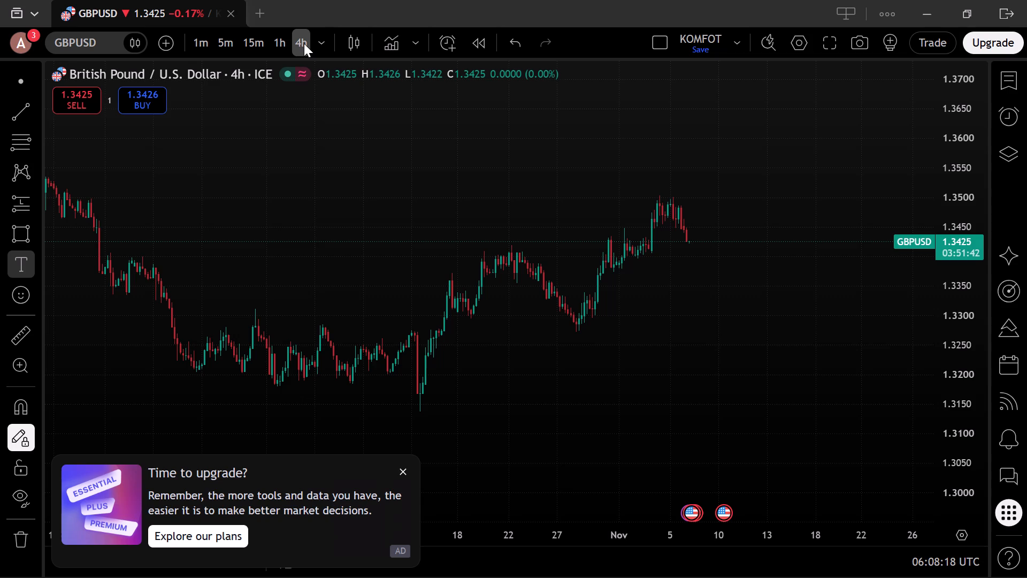
Draw a rectangle support zone just under the late-October low, from about 1.3271 to 1.3263, spanning about 23 Oct to 19 Nov.
click(26, 111)
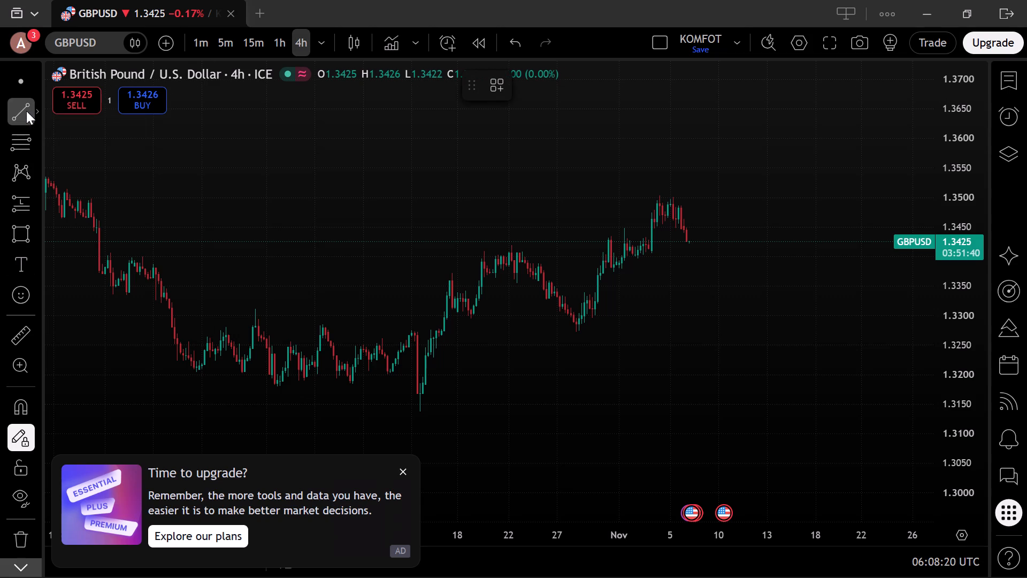
click(21, 234)
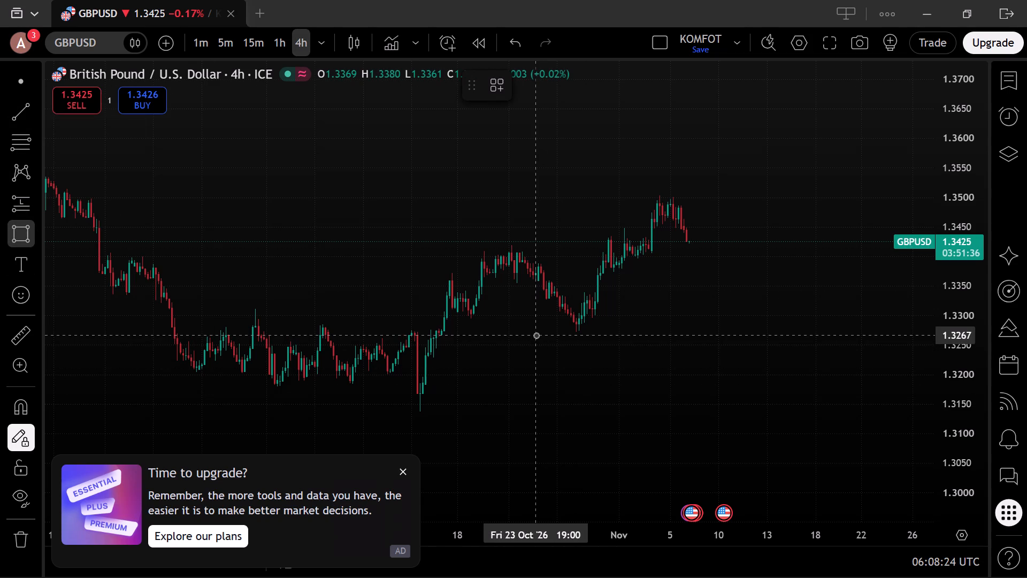
drag(534, 333, 678, 340)
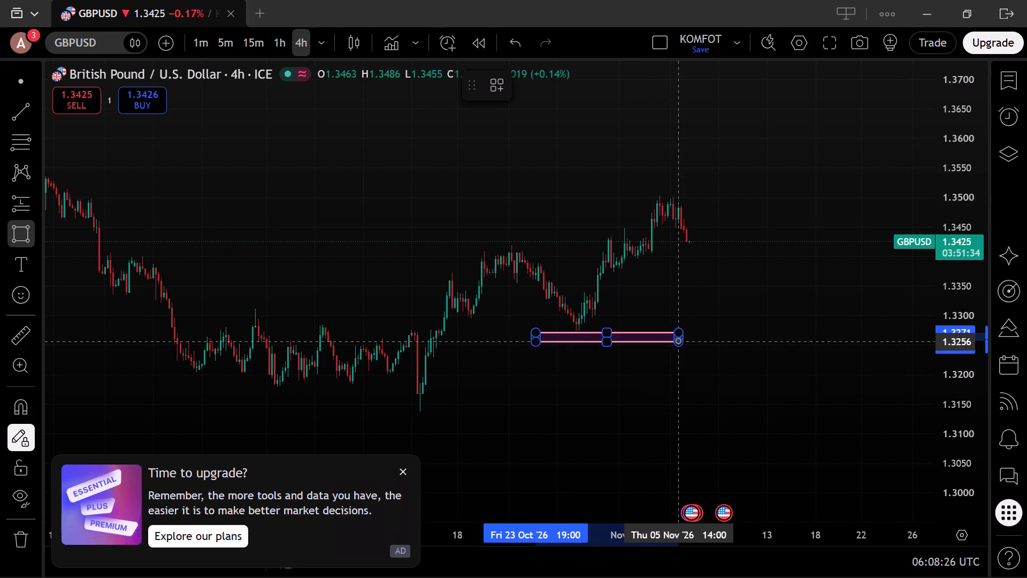
drag(678, 340, 781, 349)
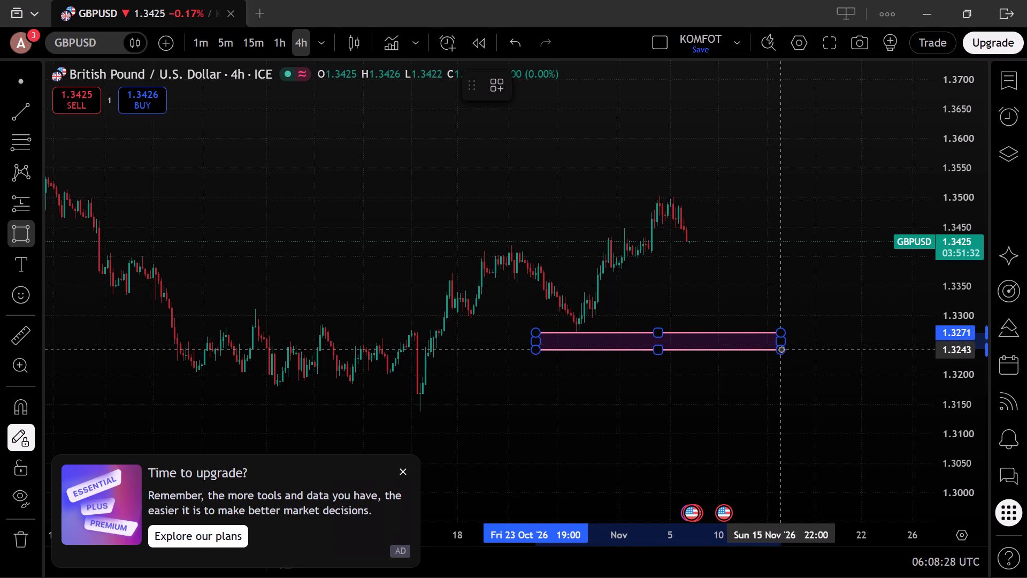
drag(781, 349, 830, 339)
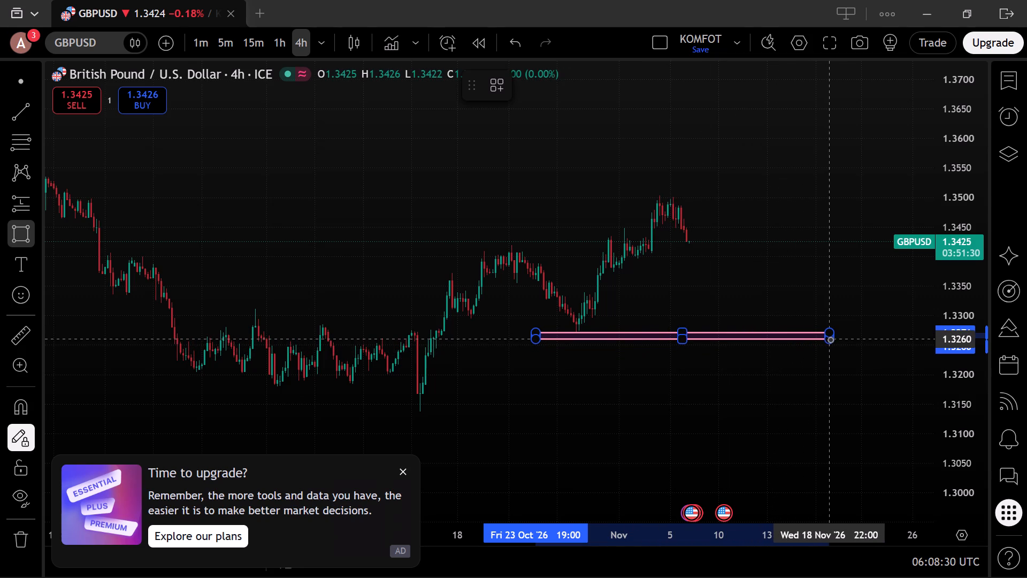
drag(830, 339, 838, 337)
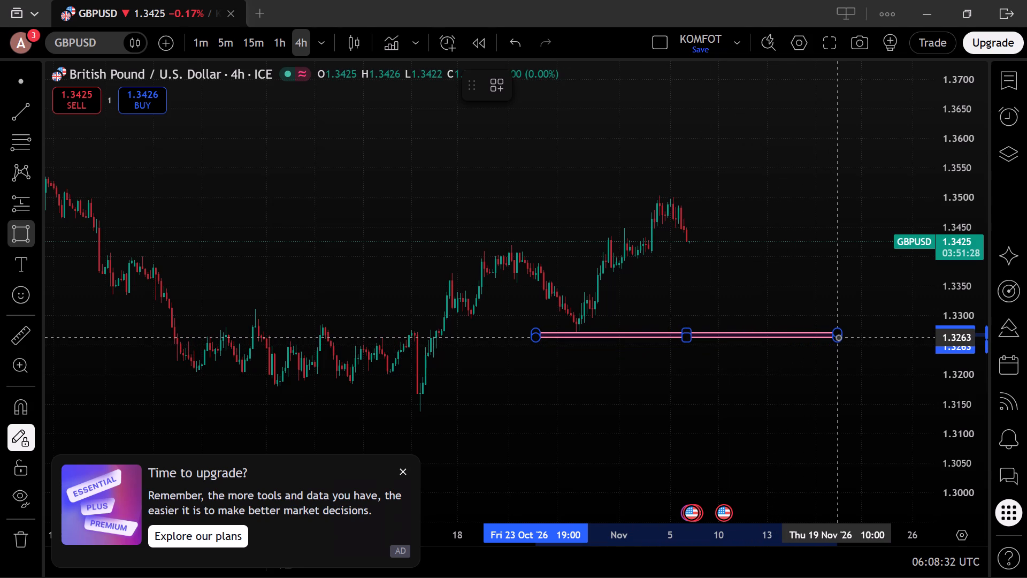
click(838, 337)
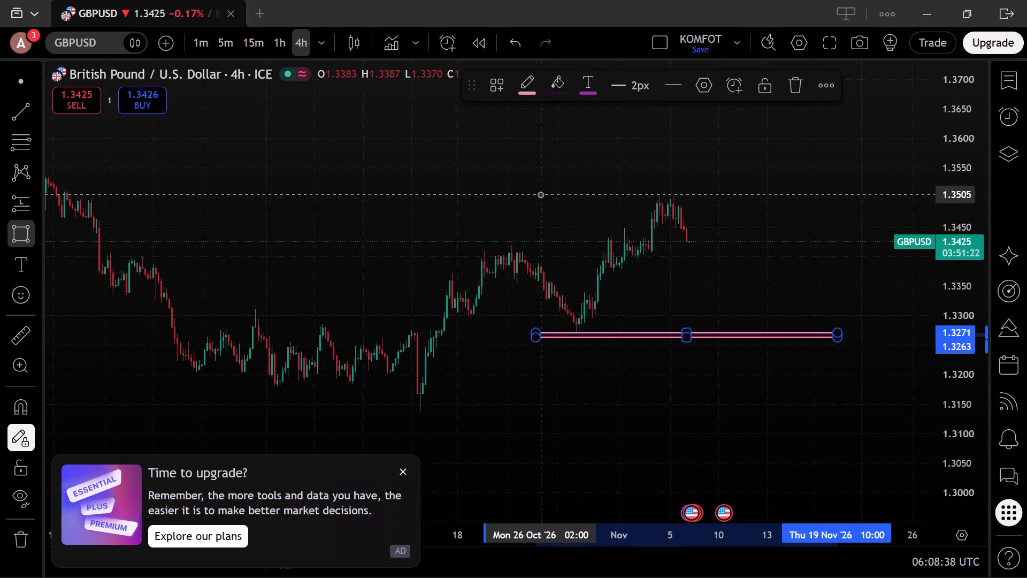
Draw a rectangle resistance zone above the early-November high, from about 1.3505 to 1.3521, spanning about 26 Oct to 23 Nov.
drag(540, 194, 680, 194)
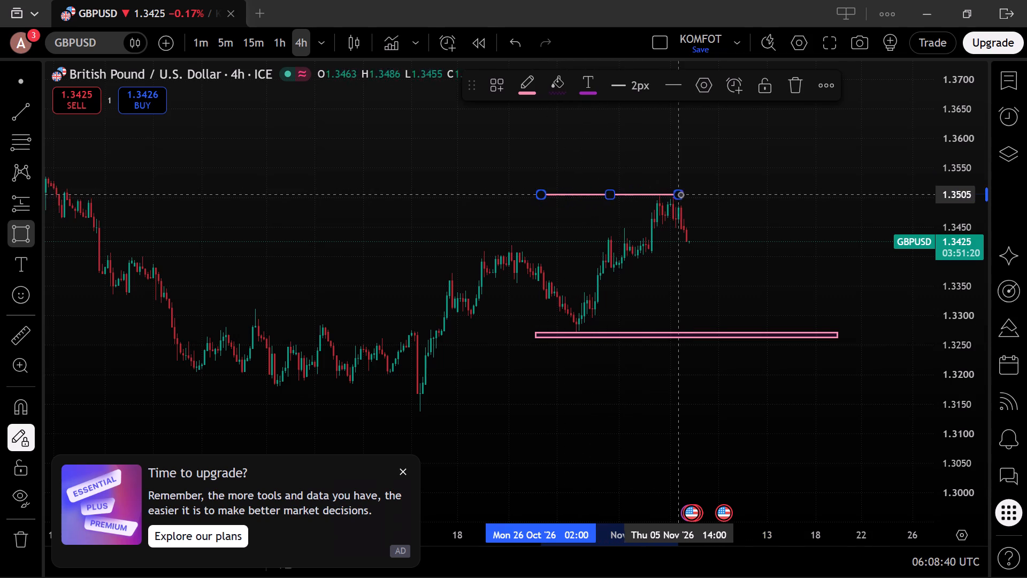
drag(680, 194, 785, 173)
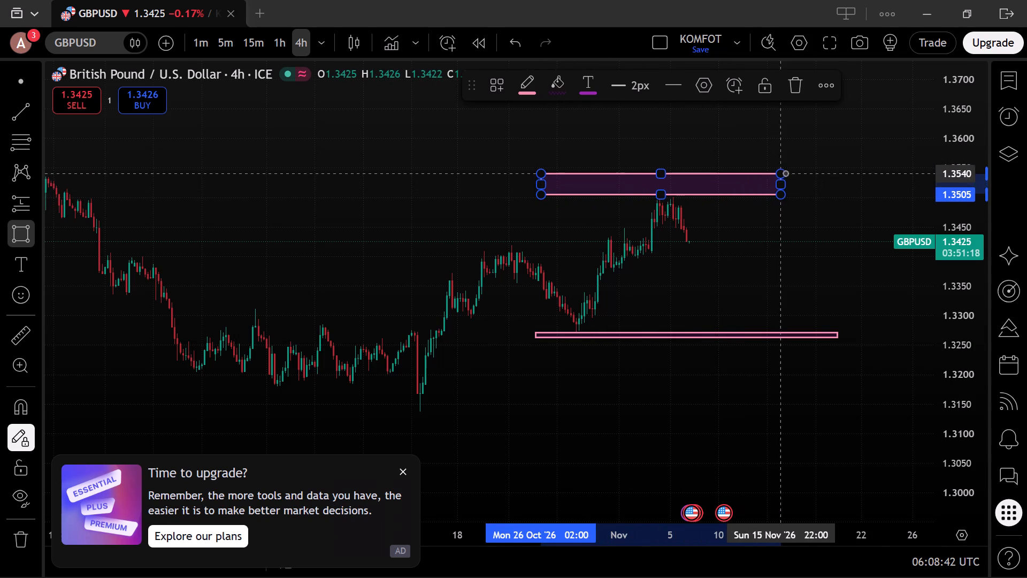
drag(785, 173, 863, 183)
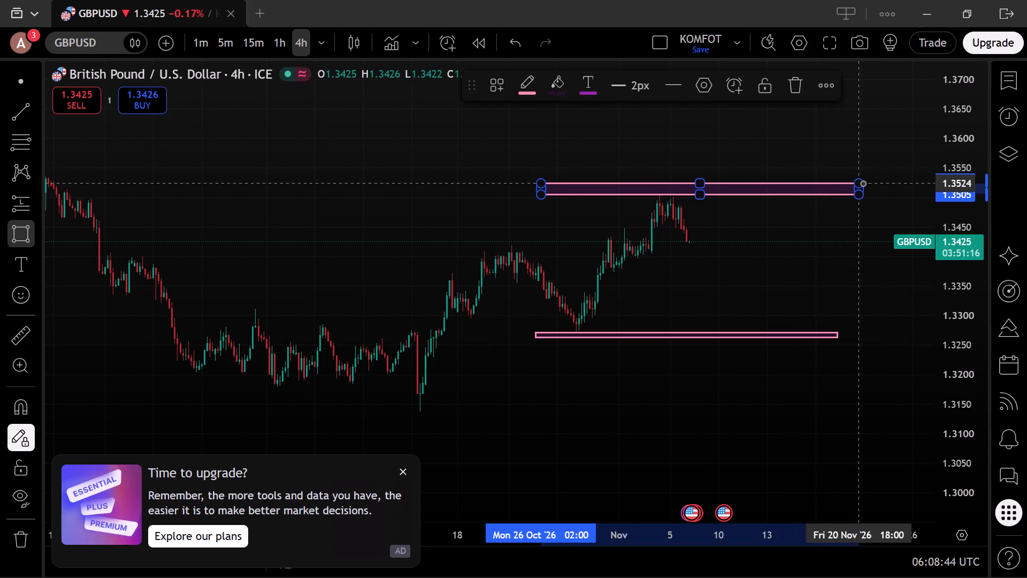
drag(863, 183, 878, 185)
click(878, 185)
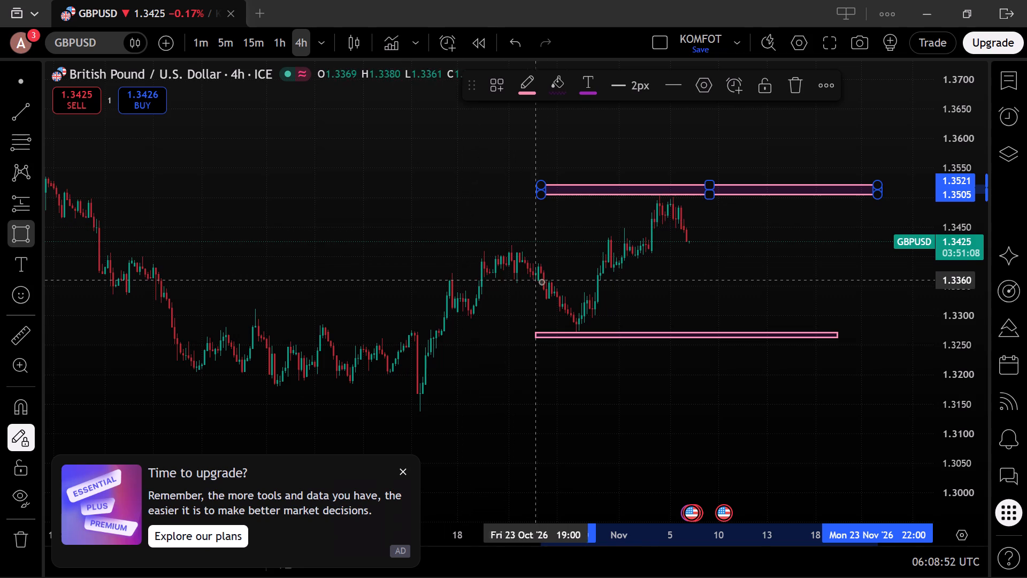
Draw a rectangle support zone just below current price, from about 1.3405 to 1.3398, spanning about 3 Nov to 27 Nov.
scroll(688, 246, left, 1)
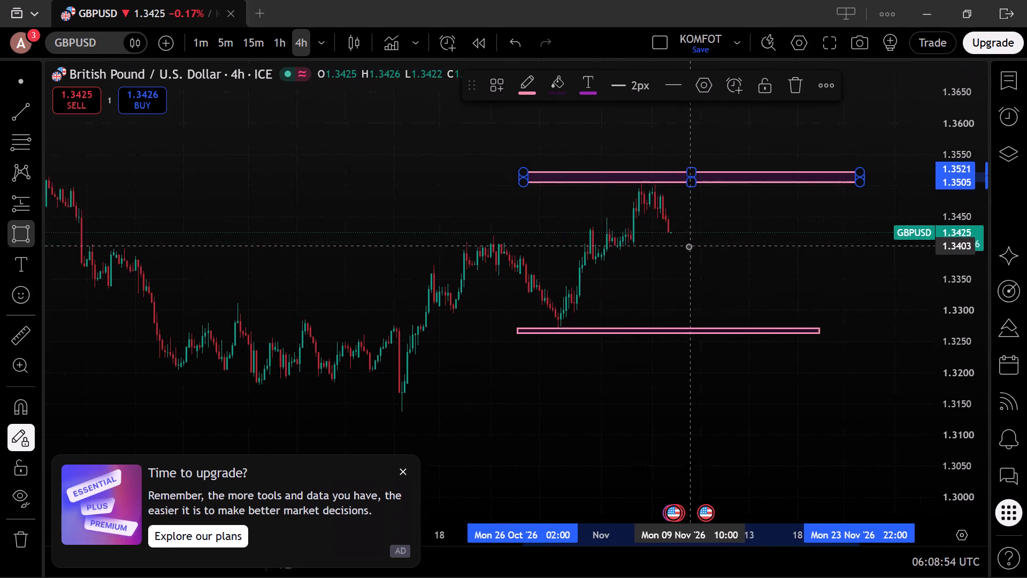
scroll(688, 246, left, 4)
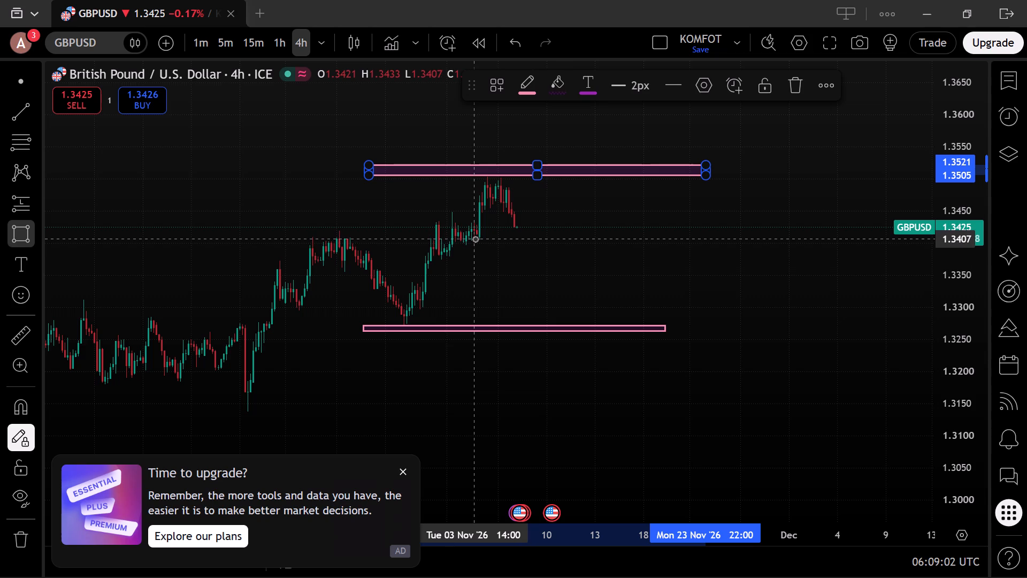
drag(475, 240, 510, 235)
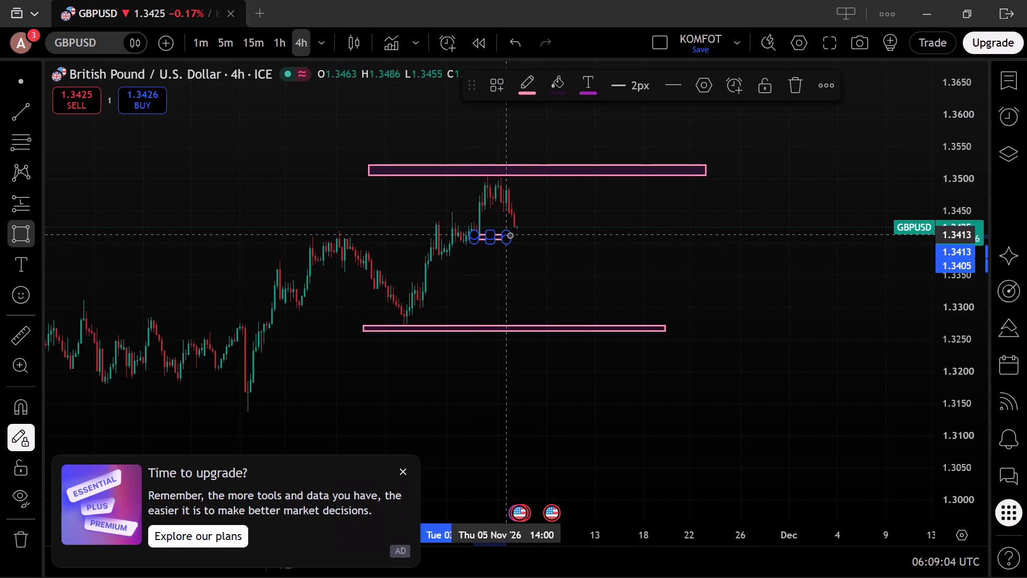
drag(510, 235, 719, 255)
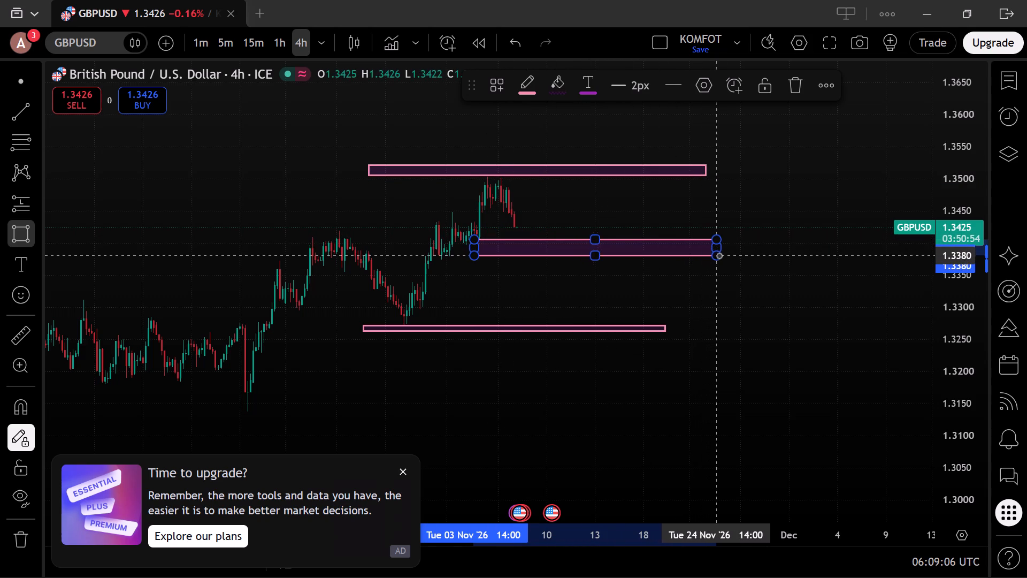
drag(719, 255, 752, 247)
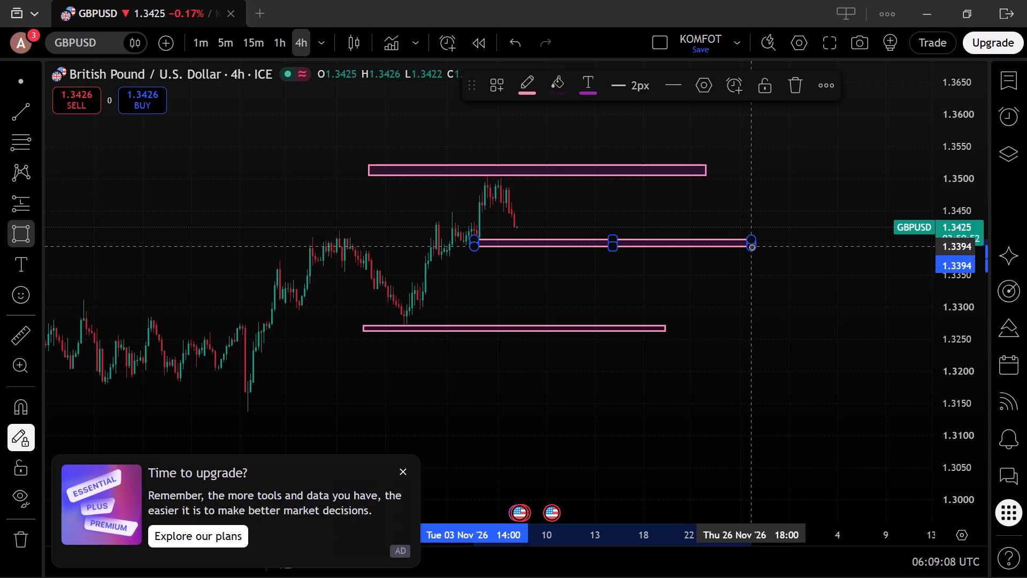
drag(752, 247, 776, 244)
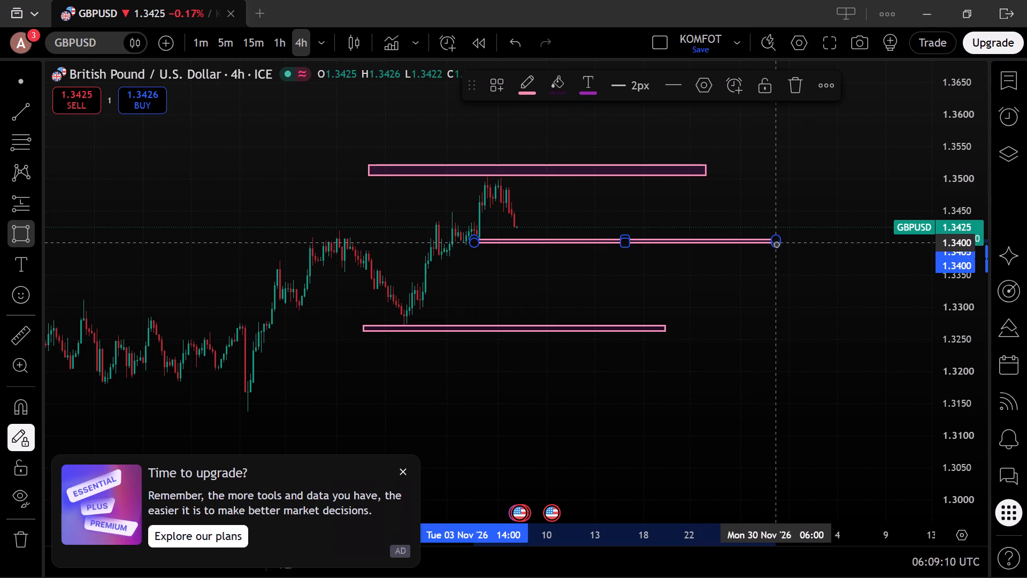
drag(776, 244, 794, 246)
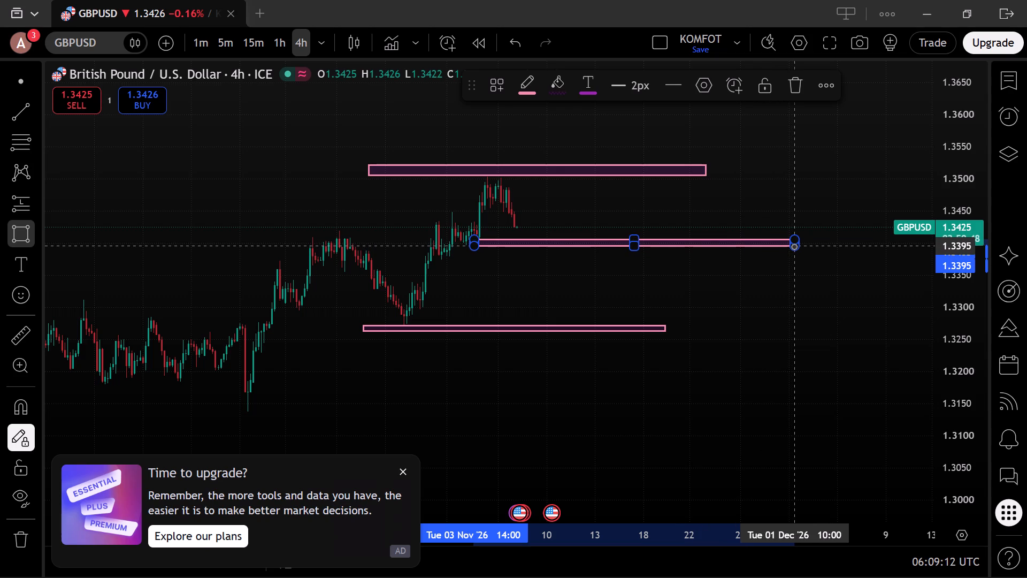
drag(794, 246, 798, 248)
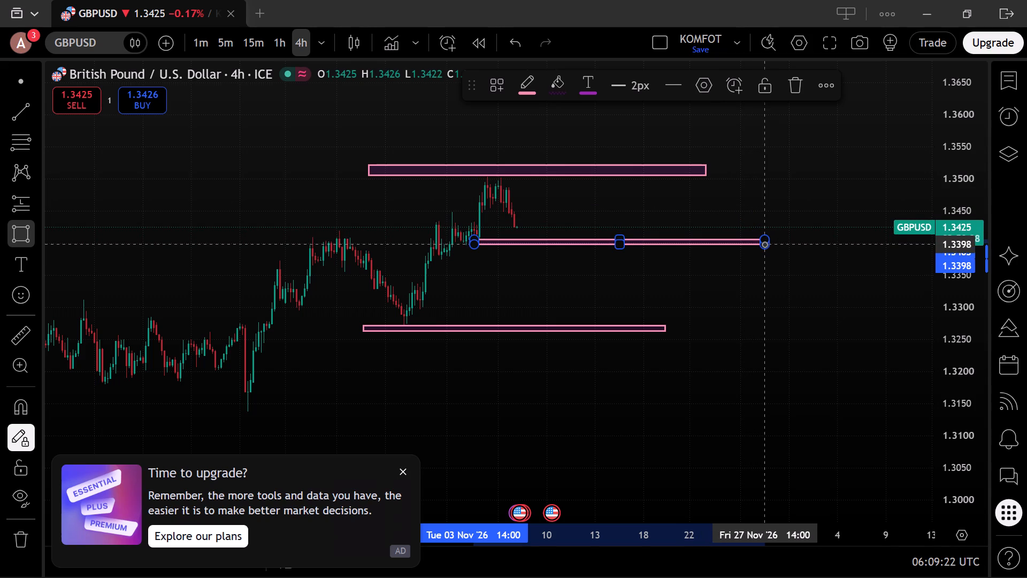
click(764, 244)
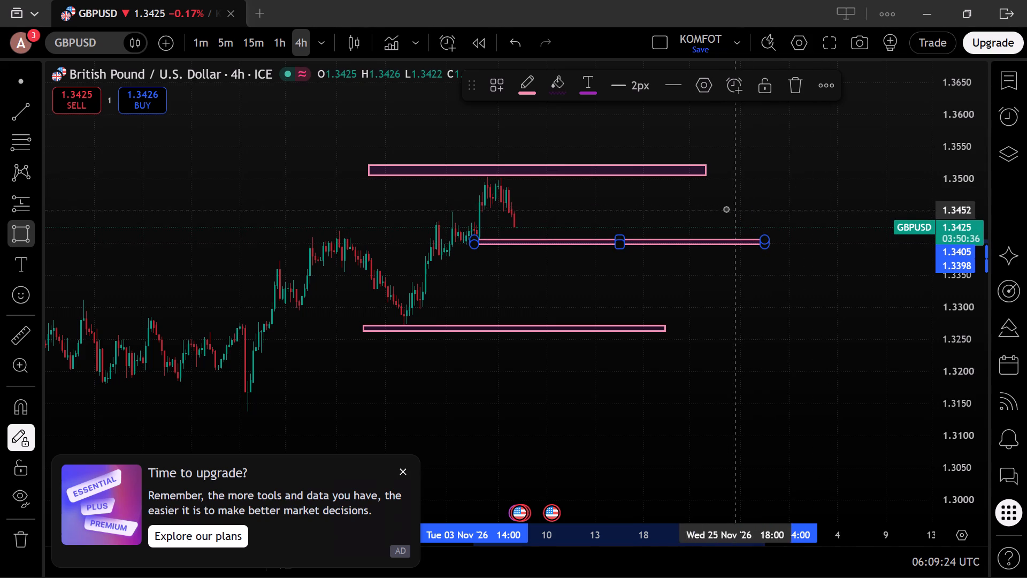
click(22, 77)
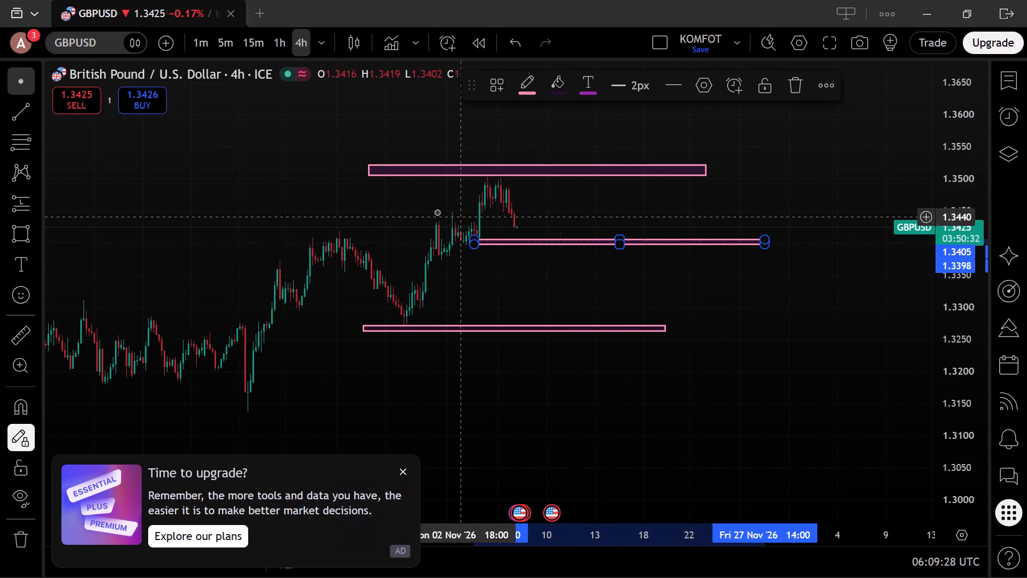
click(377, 203)
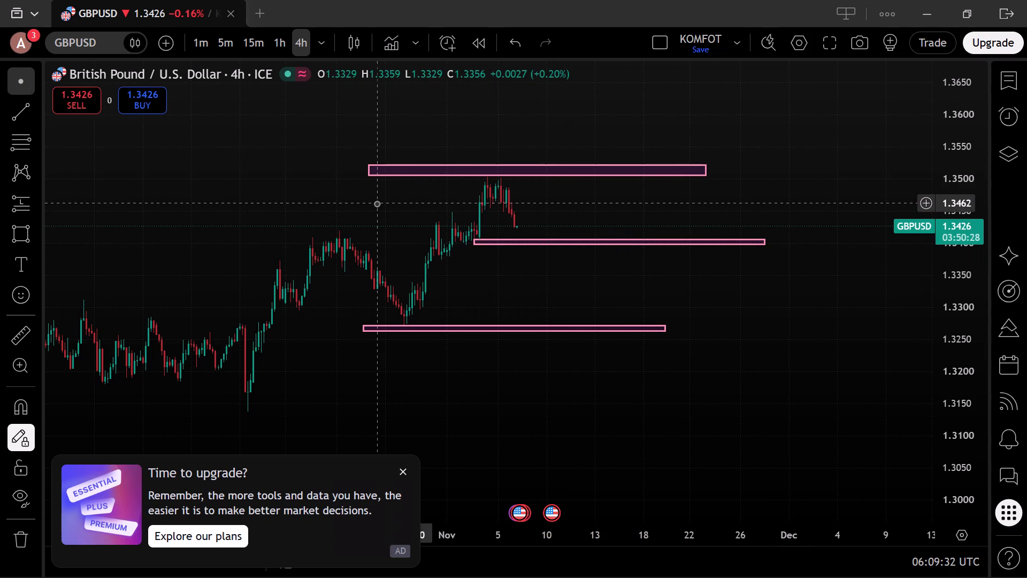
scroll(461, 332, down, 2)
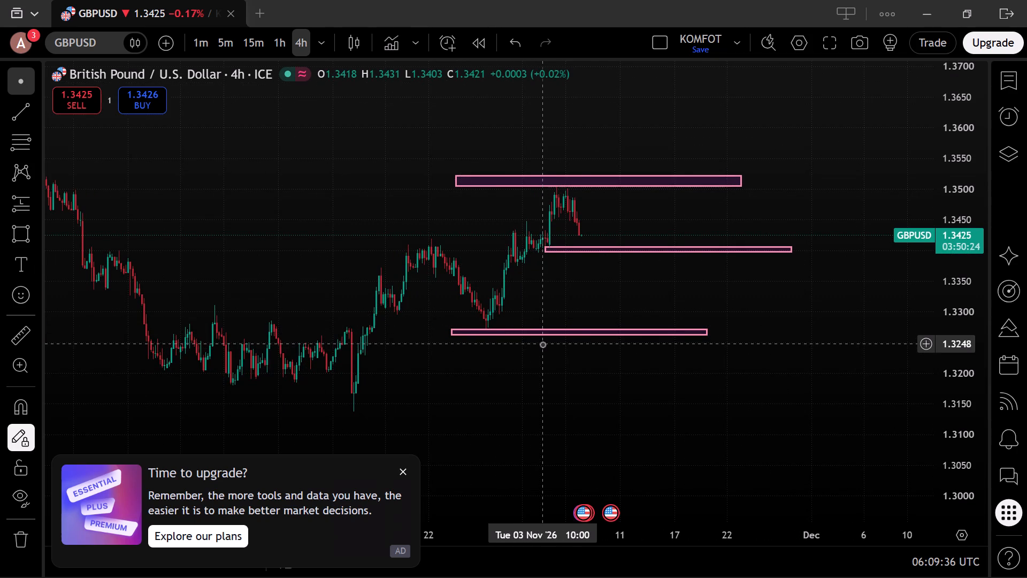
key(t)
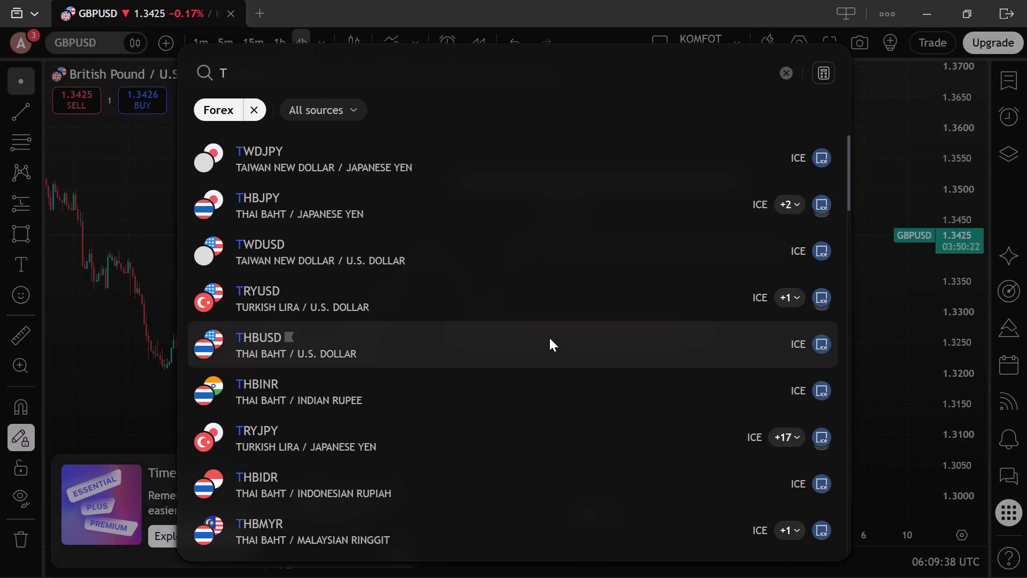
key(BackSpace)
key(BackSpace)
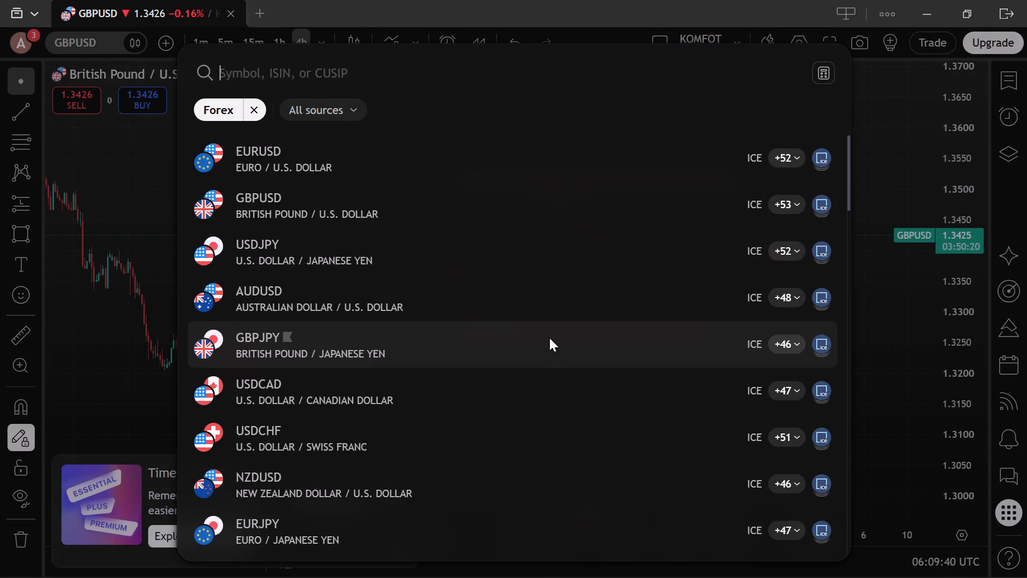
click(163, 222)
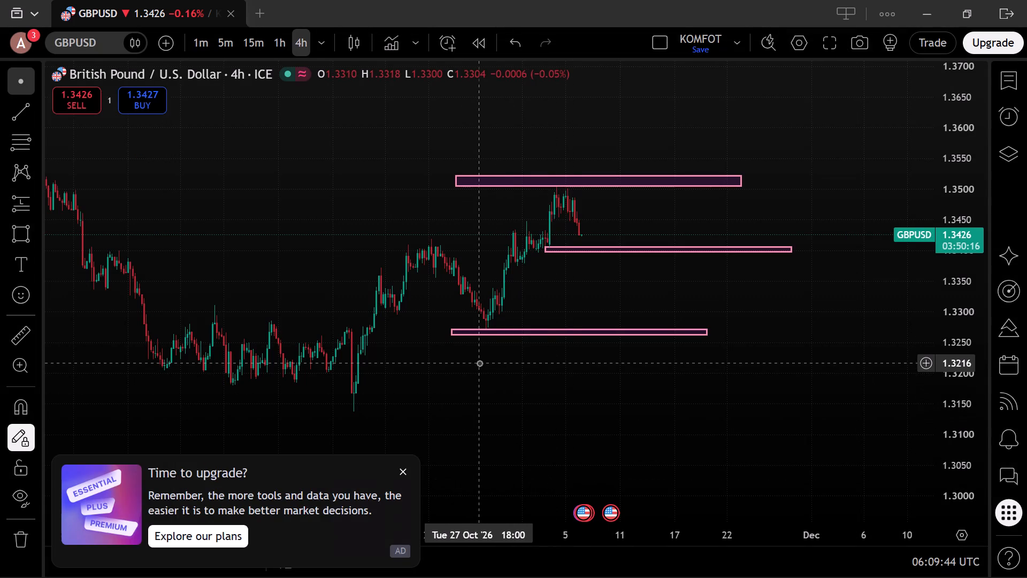
Add the text label "S1" just under the lowest support zone, at about 1.3253 on 29 Oct.
click(17, 264)
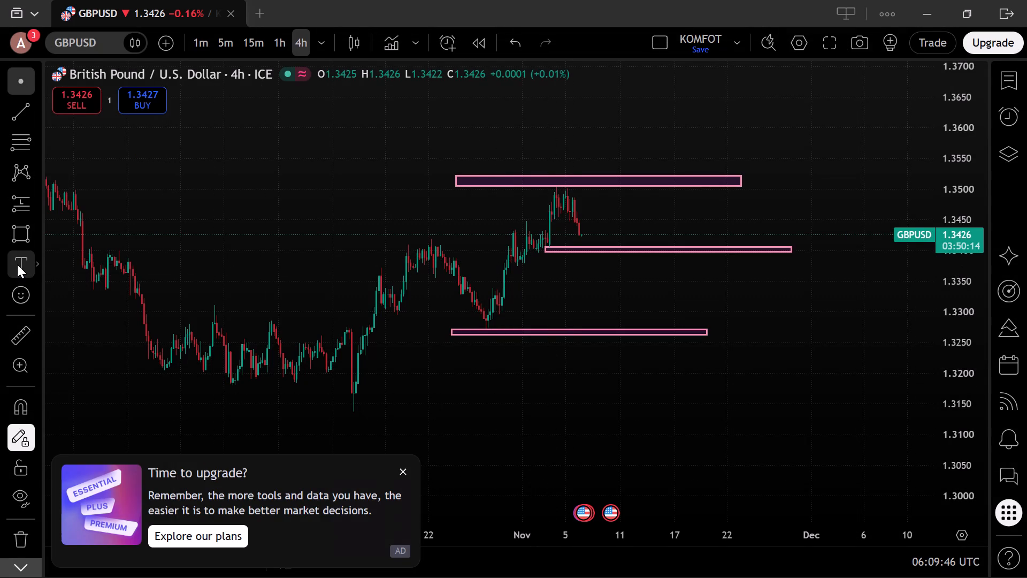
click(507, 341)
text(S1)
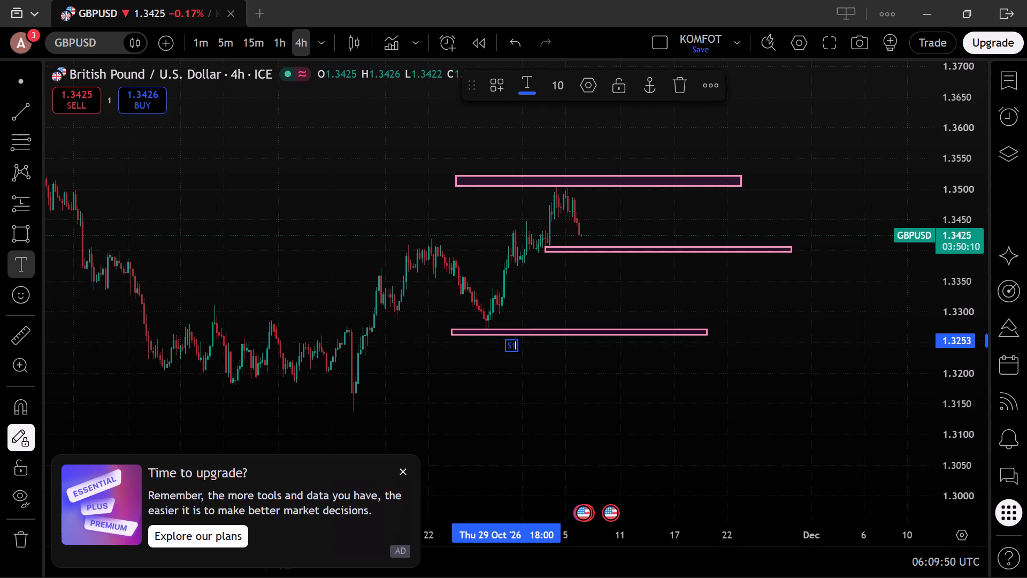
key(Return)
key(BackSpace)
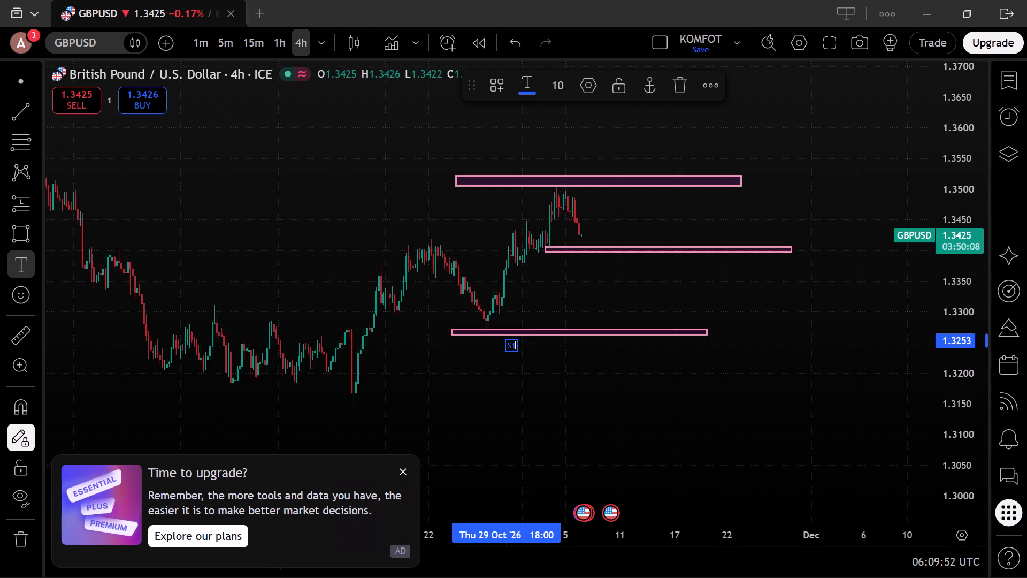
click(507, 341)
right_click(507, 341)
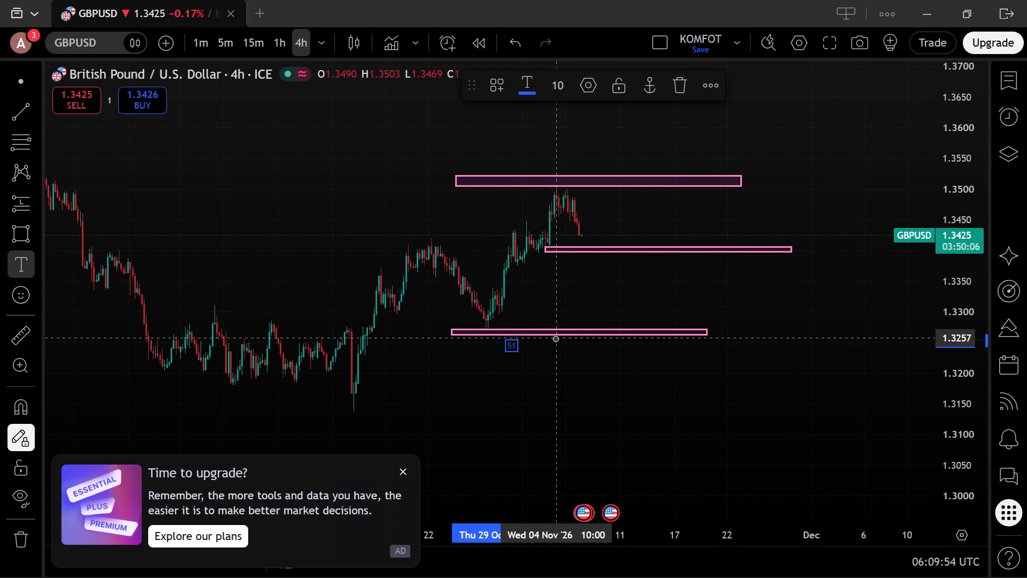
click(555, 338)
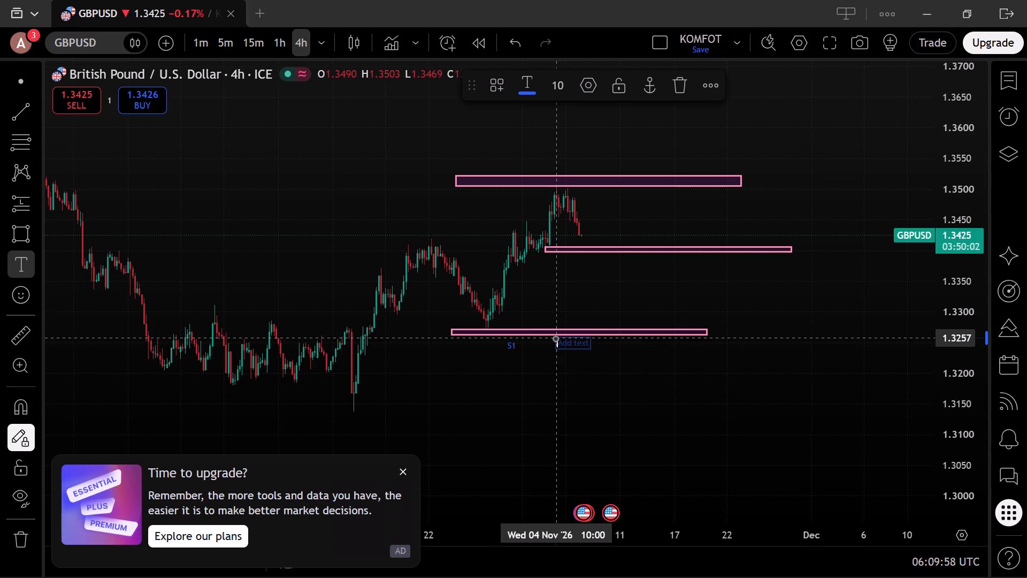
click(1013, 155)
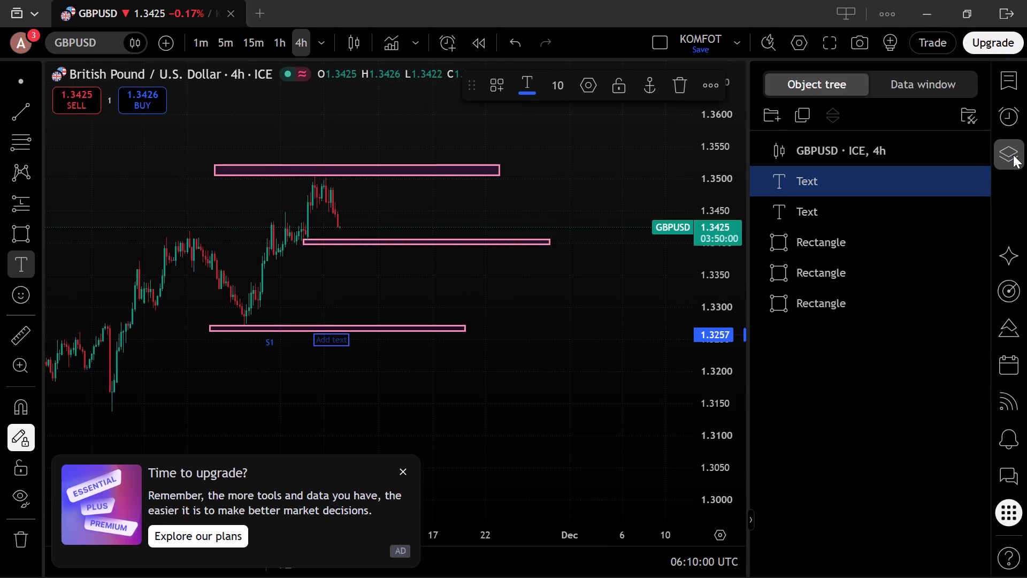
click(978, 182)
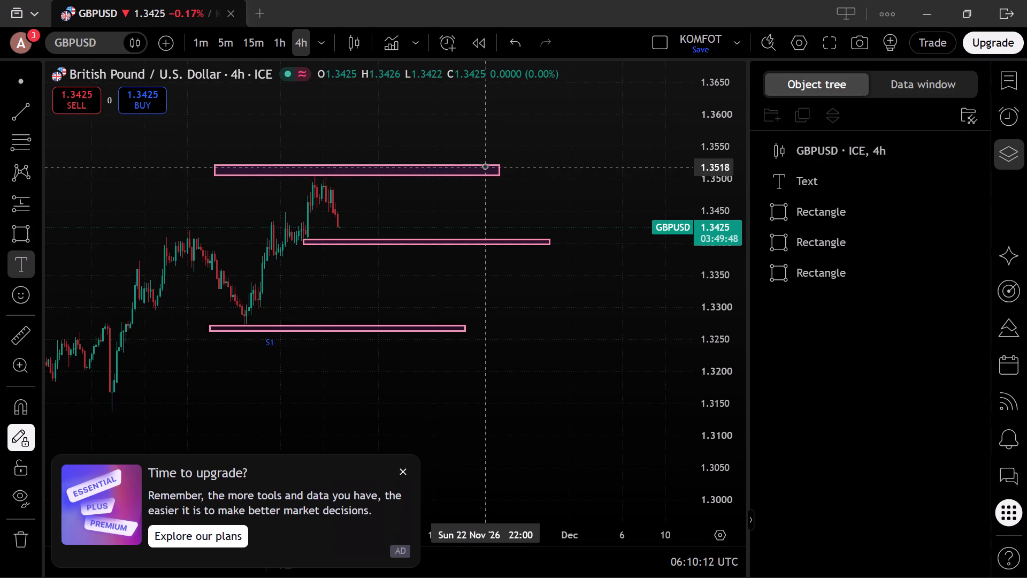
Add the text label "R1" just above the resistance zone, at about 1.3538, and leave the Text tool.
click(430, 155)
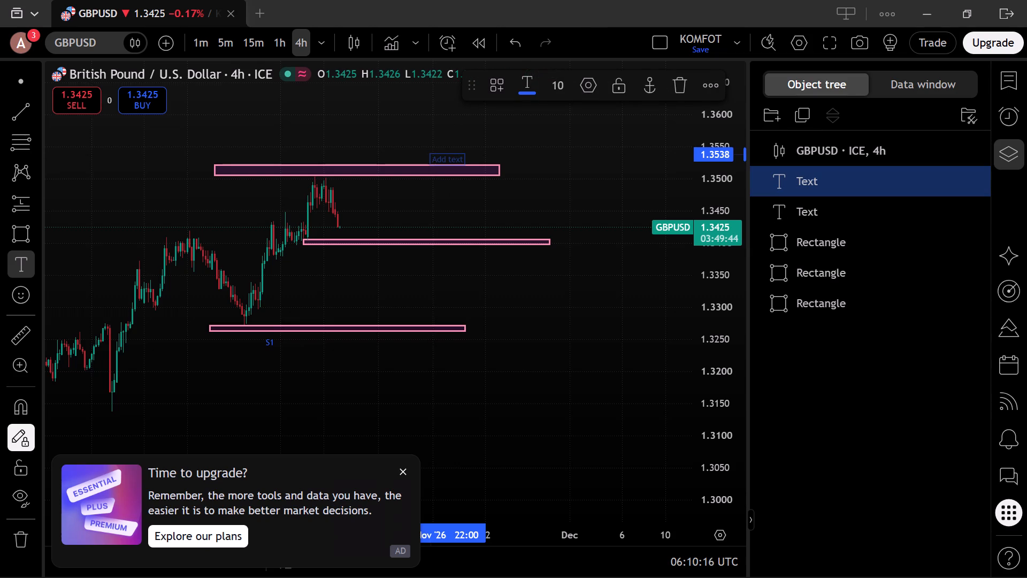
text(R1)
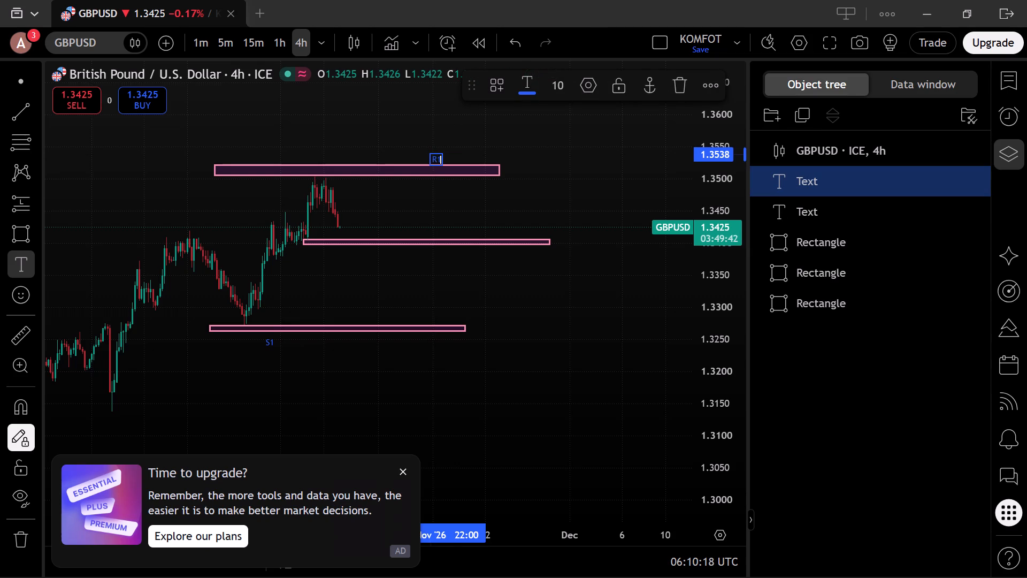
click(430, 155)
click(430, 155)
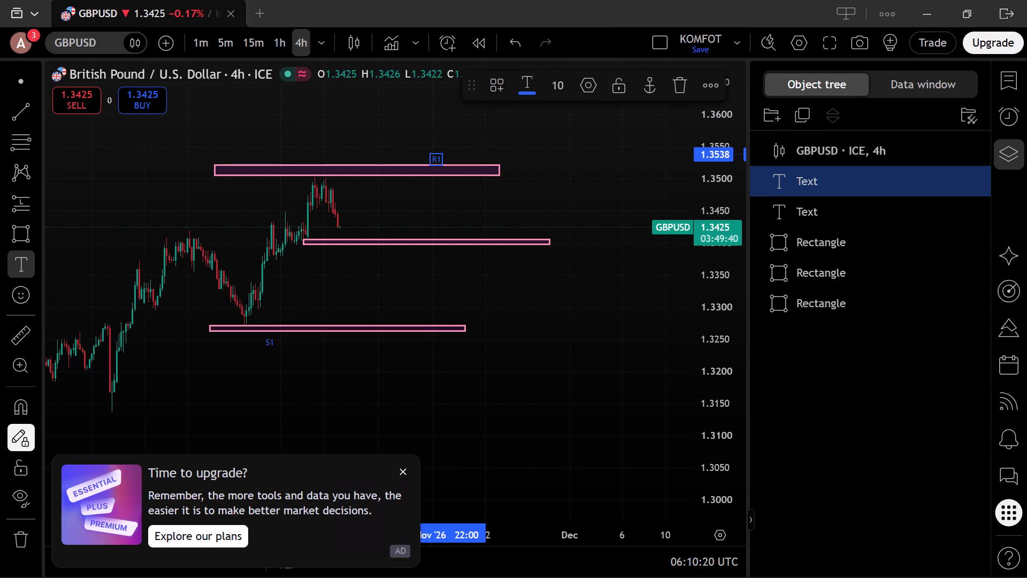
click(430, 155)
click(430, 155)
drag(430, 155, 428, 151)
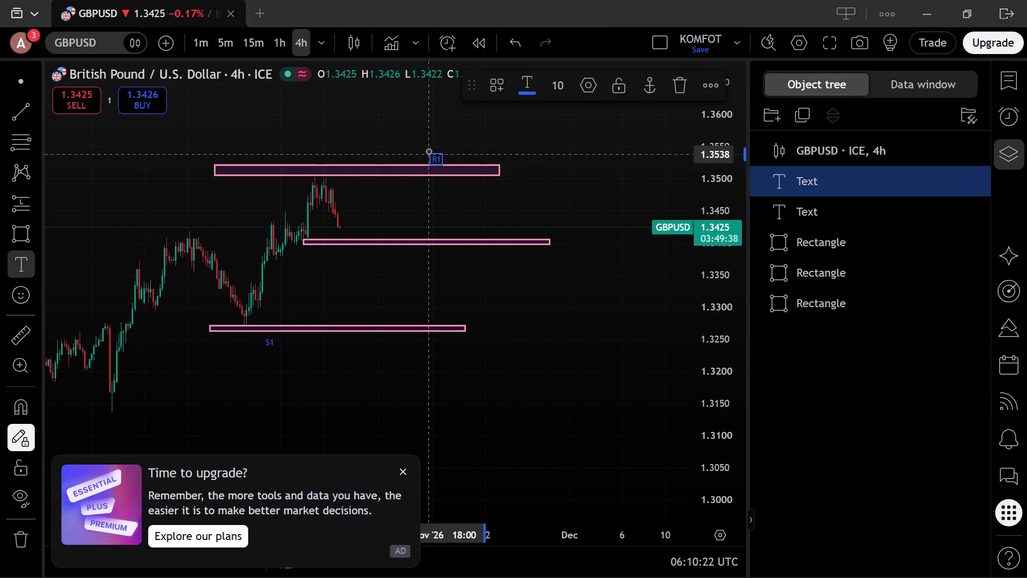
drag(428, 151, 429, 149)
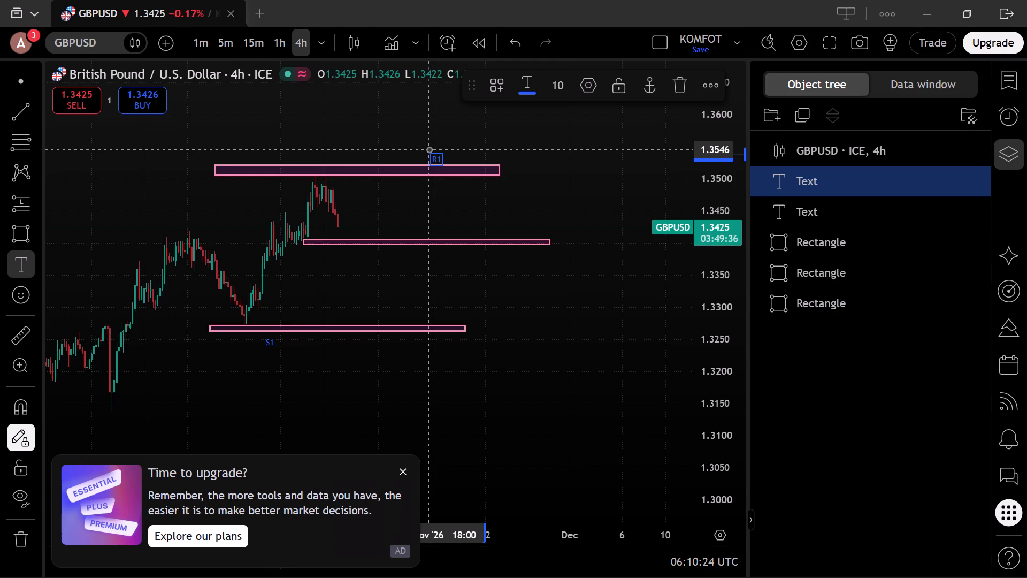
click(20, 74)
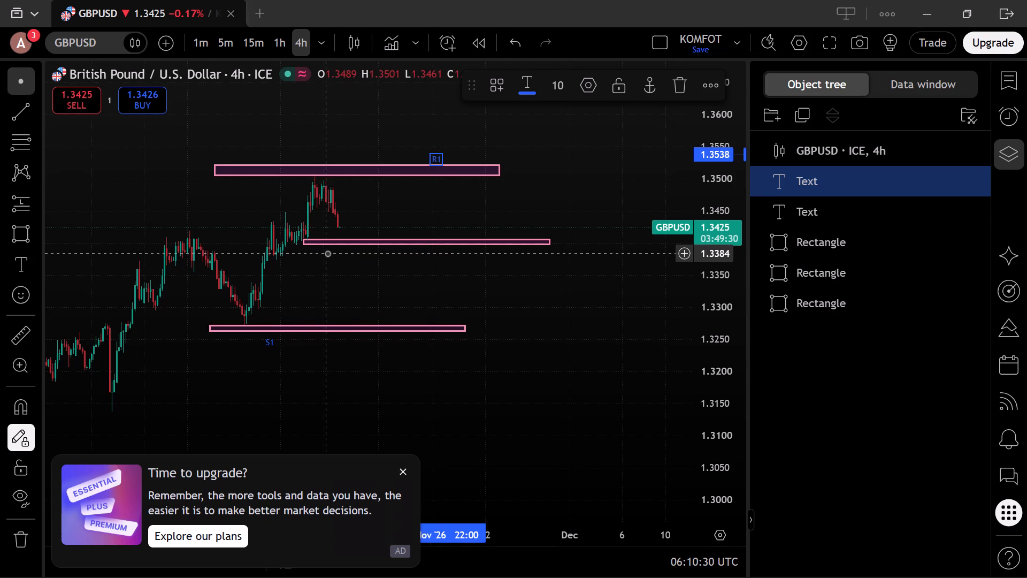
Add the text label "S2" just under the support zone below current price, at about 1.3393 on 6 Nov.
click(12, 252)
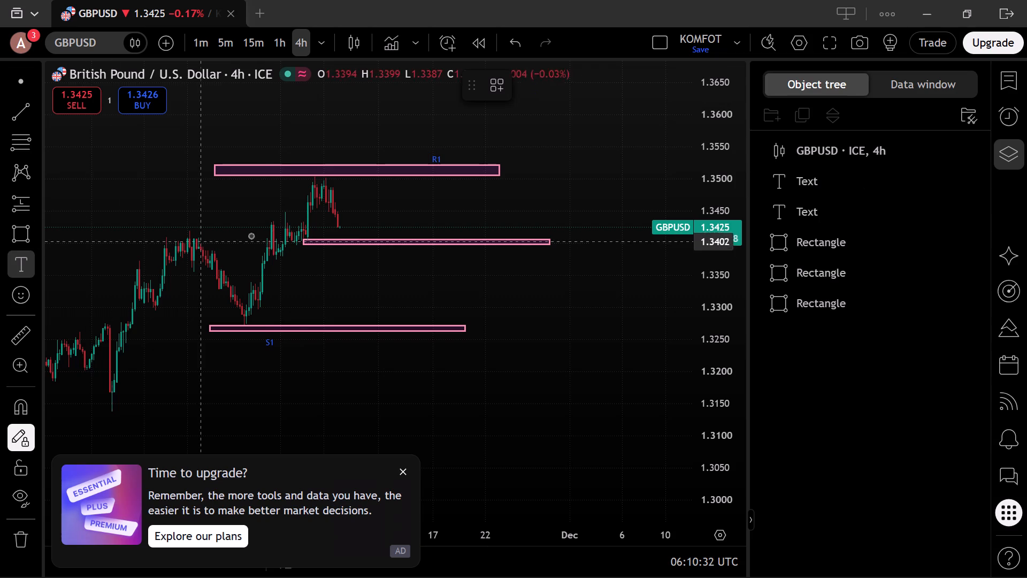
click(344, 248)
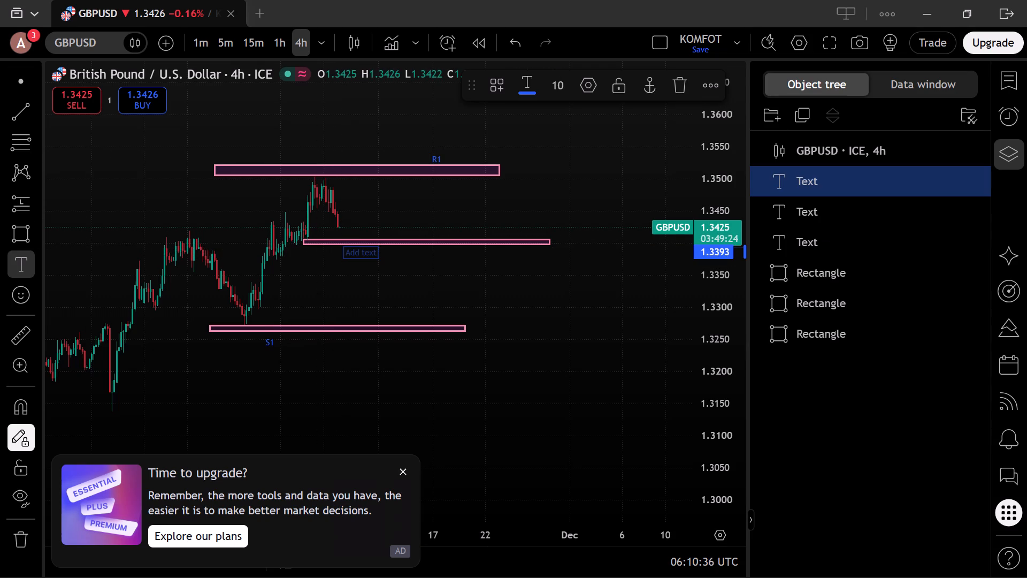
text(S2)
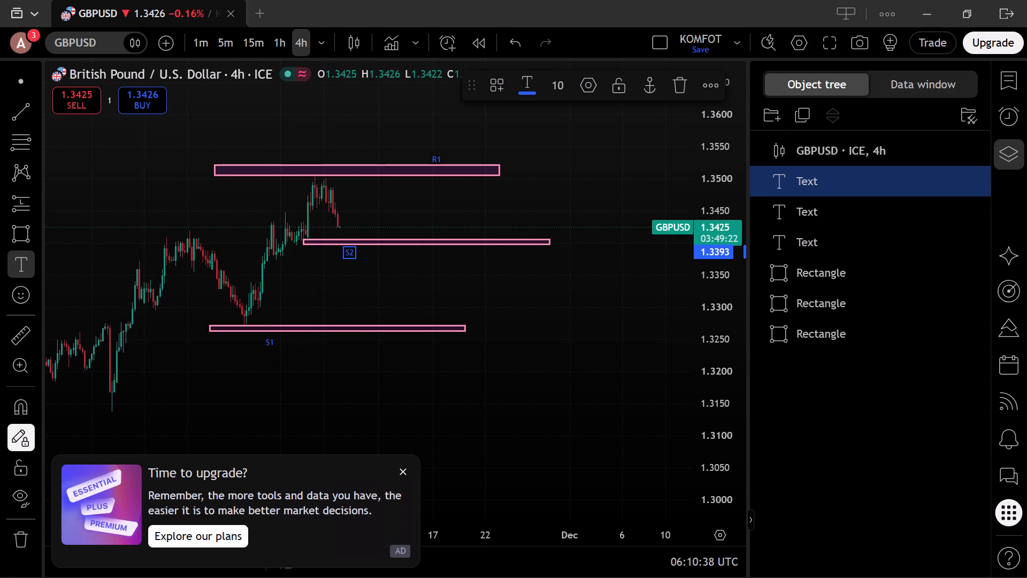
click(350, 255)
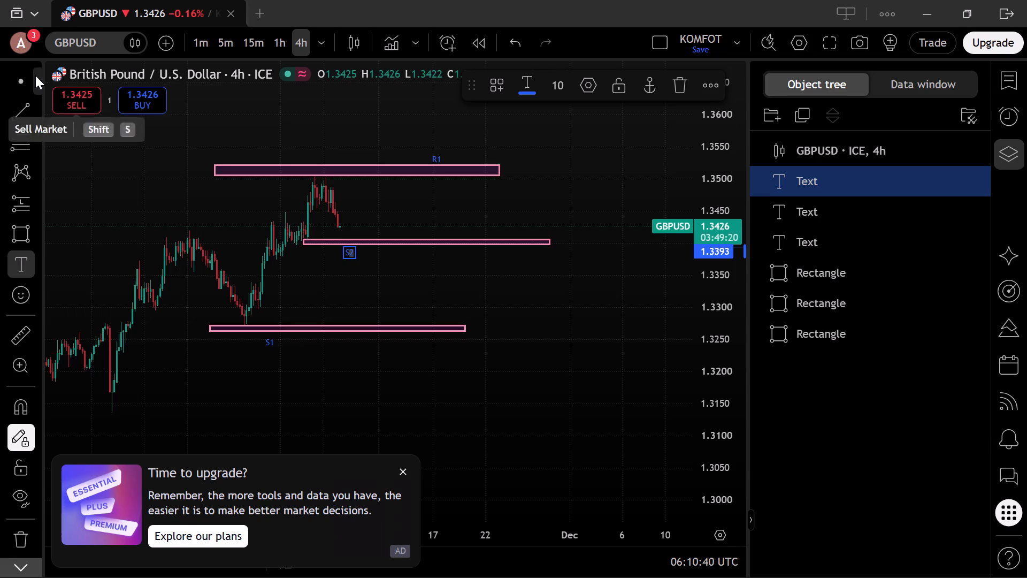
click(27, 75)
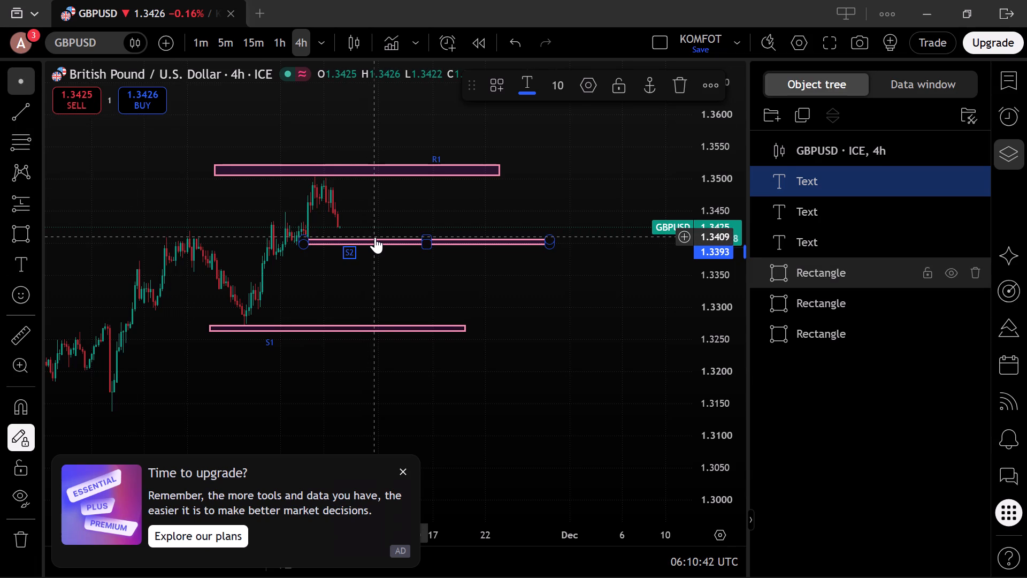
Switch the chart to the 1h timeframe, close the object tree, and examine price action around the S1, S2 and R1 zones.
scroll(375, 237, left, 1)
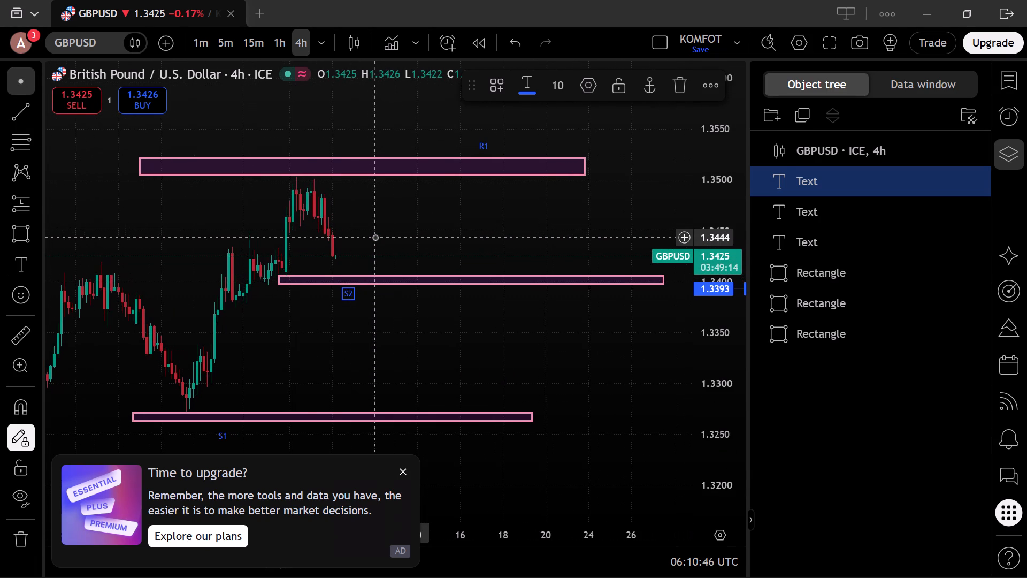
click(270, 45)
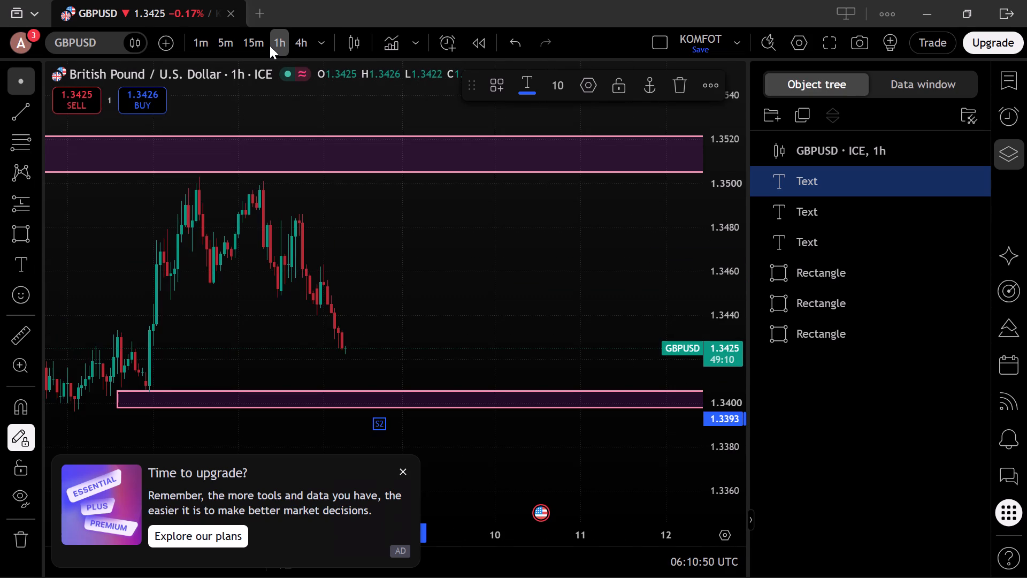
scroll(270, 45, down, 4)
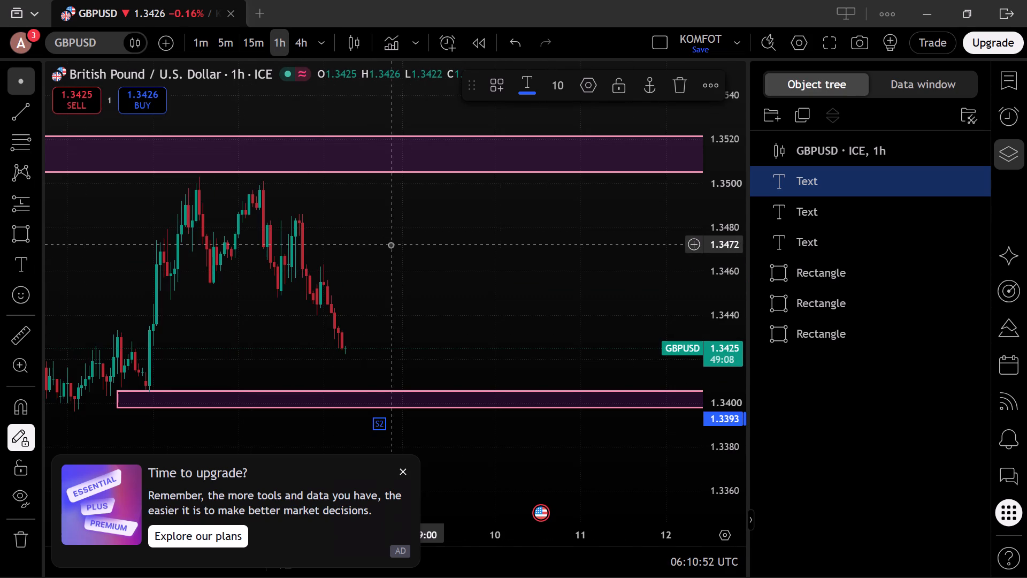
scroll(390, 245, down, 5)
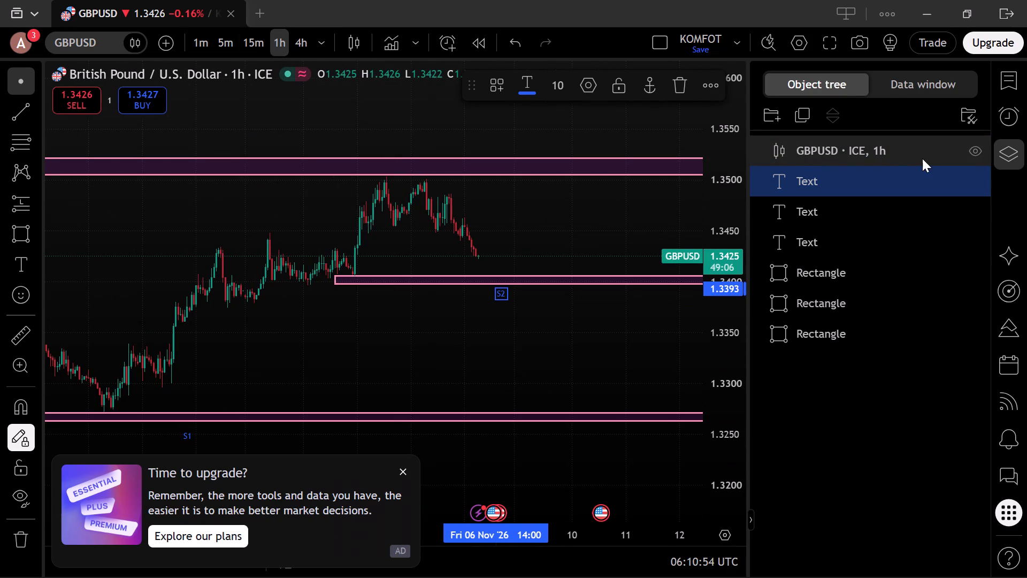
click(1011, 151)
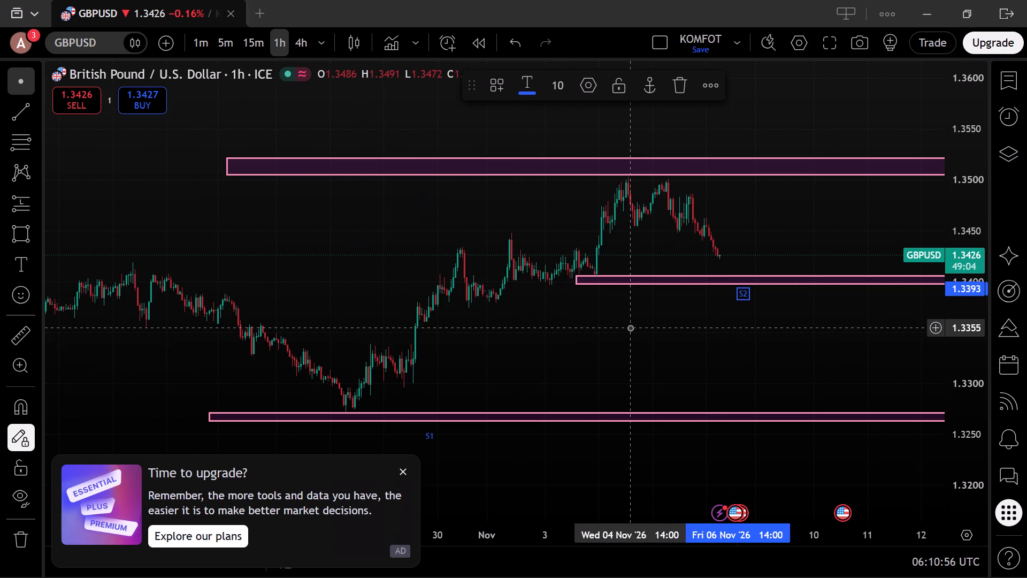
scroll(630, 328, left, 1)
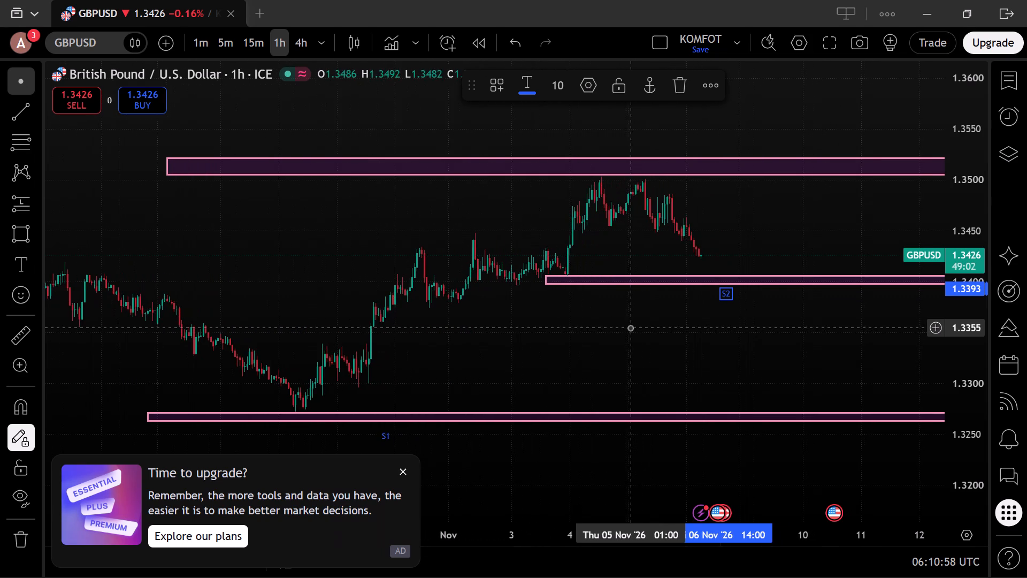
Switch the chart to the 15m timeframe and start drawing a rectangle zone.
click(253, 42)
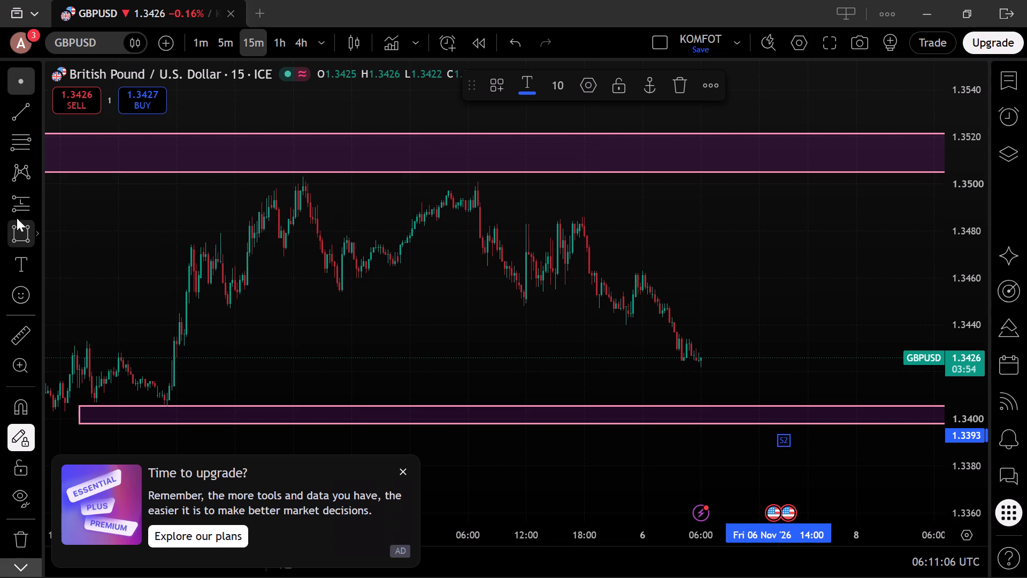
click(29, 235)
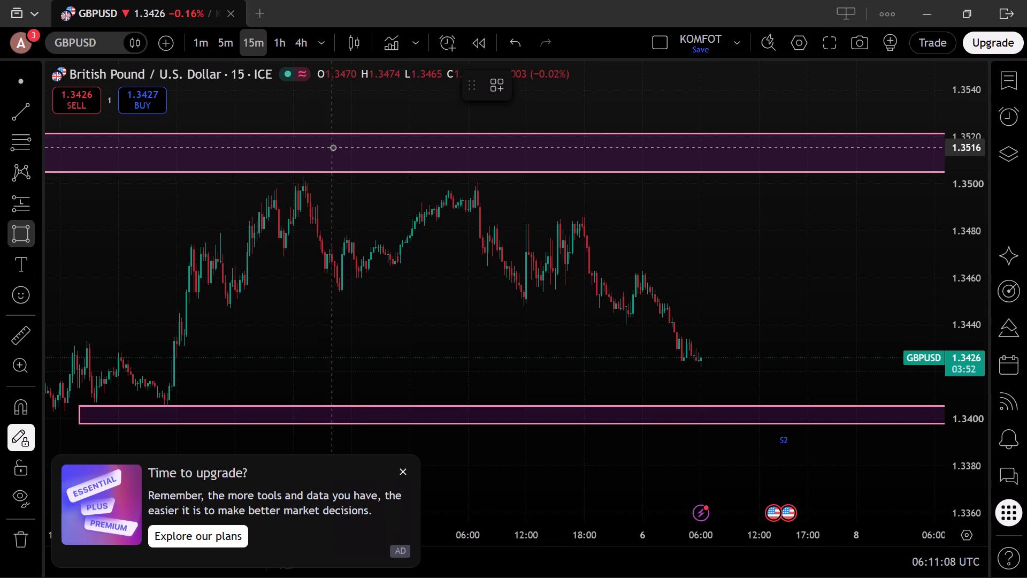
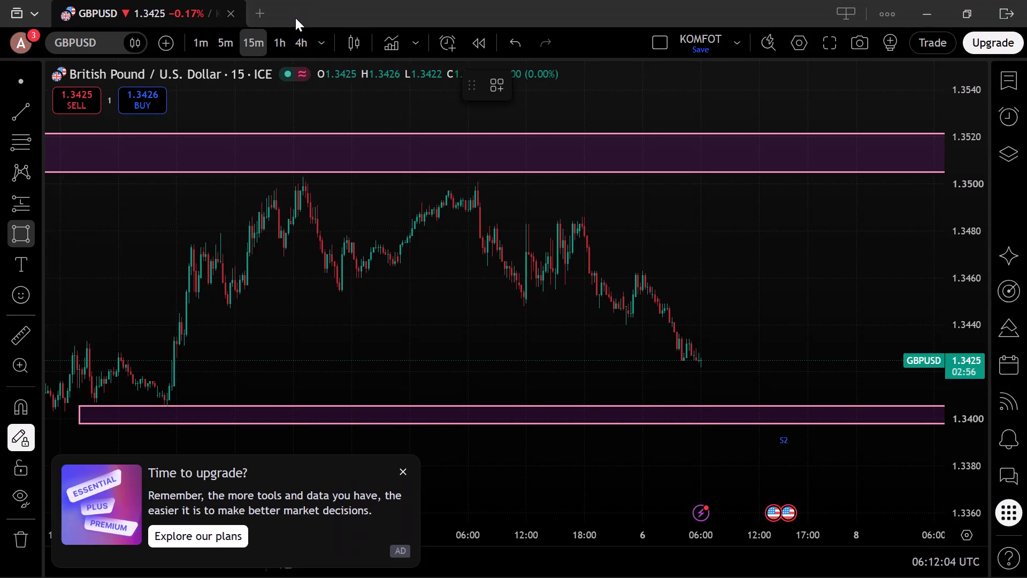
Switch the GBPUSD chart to the 4h timeframe.
click(295, 35)
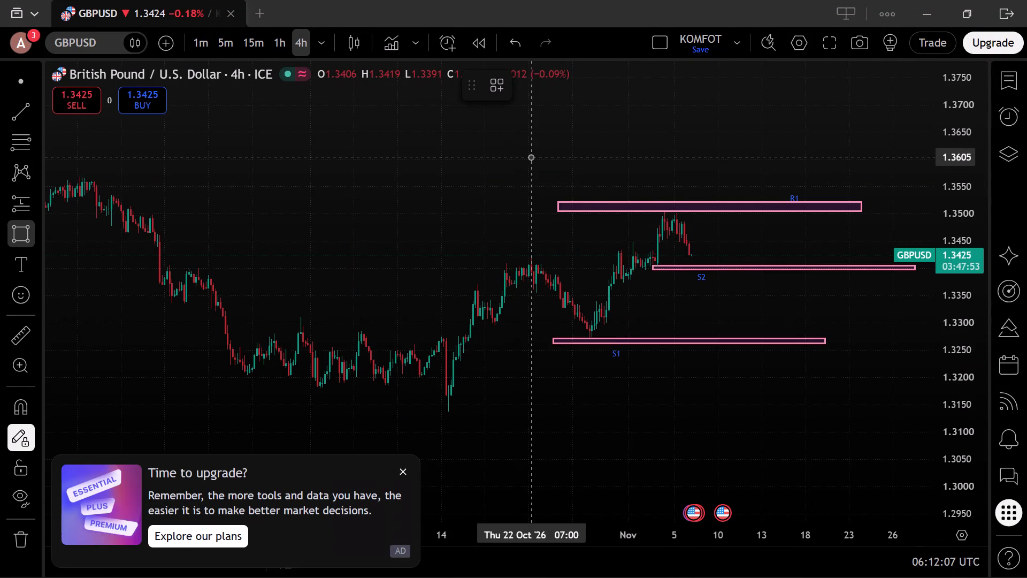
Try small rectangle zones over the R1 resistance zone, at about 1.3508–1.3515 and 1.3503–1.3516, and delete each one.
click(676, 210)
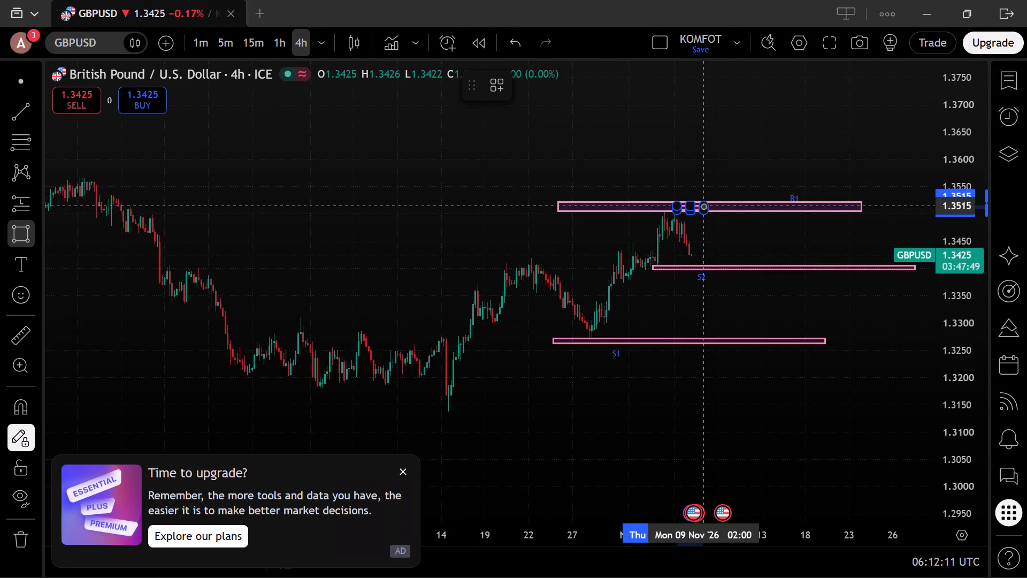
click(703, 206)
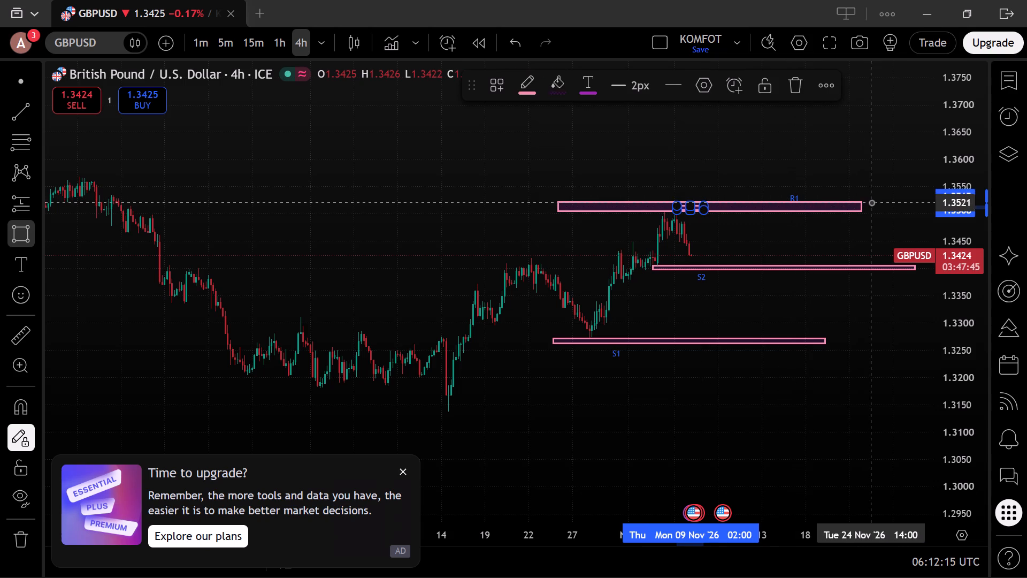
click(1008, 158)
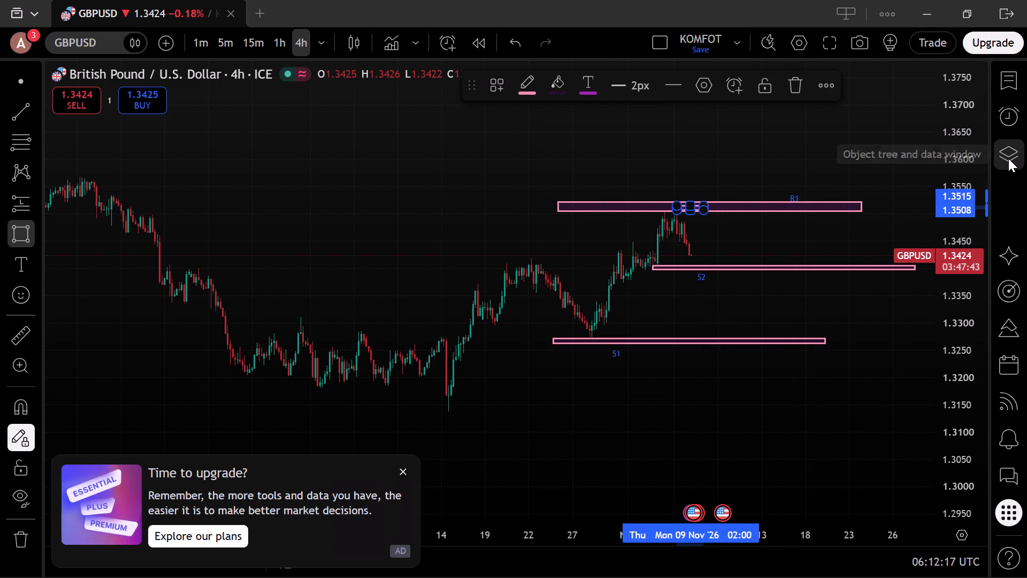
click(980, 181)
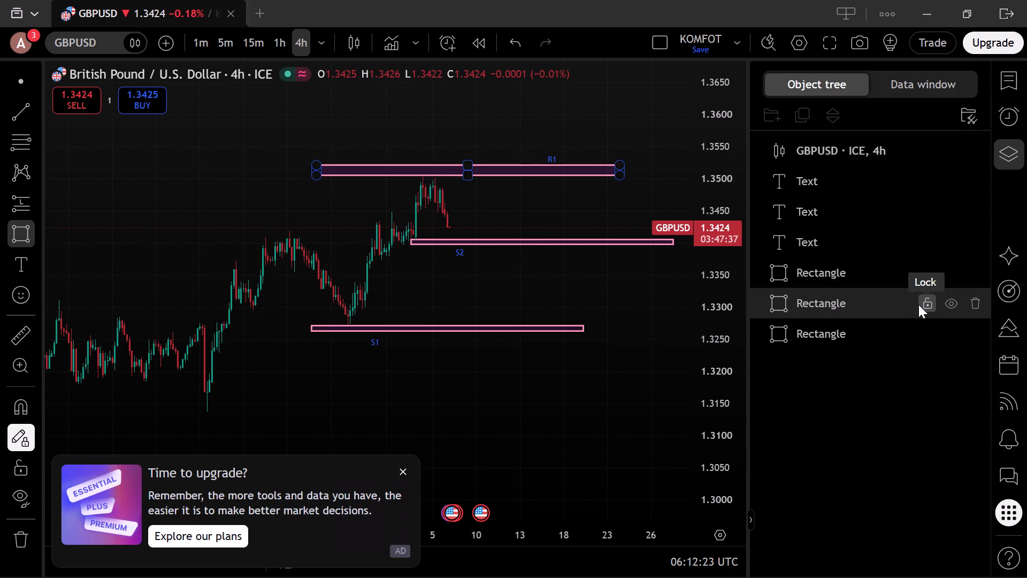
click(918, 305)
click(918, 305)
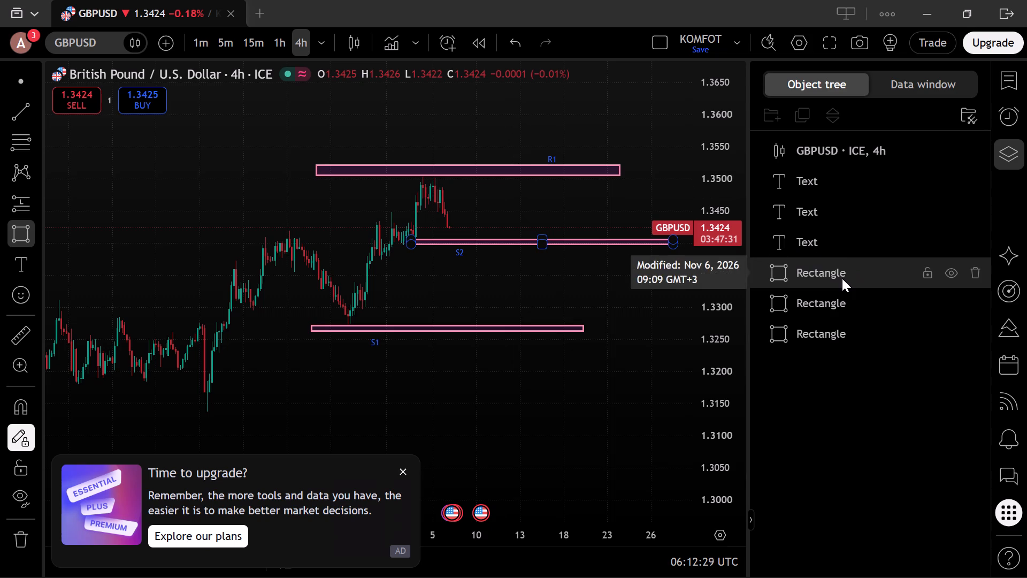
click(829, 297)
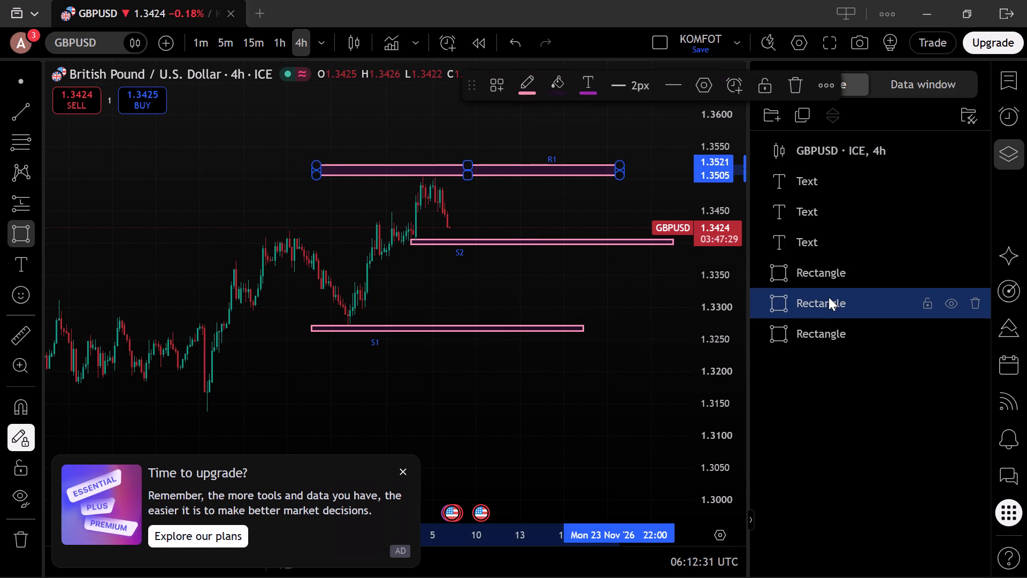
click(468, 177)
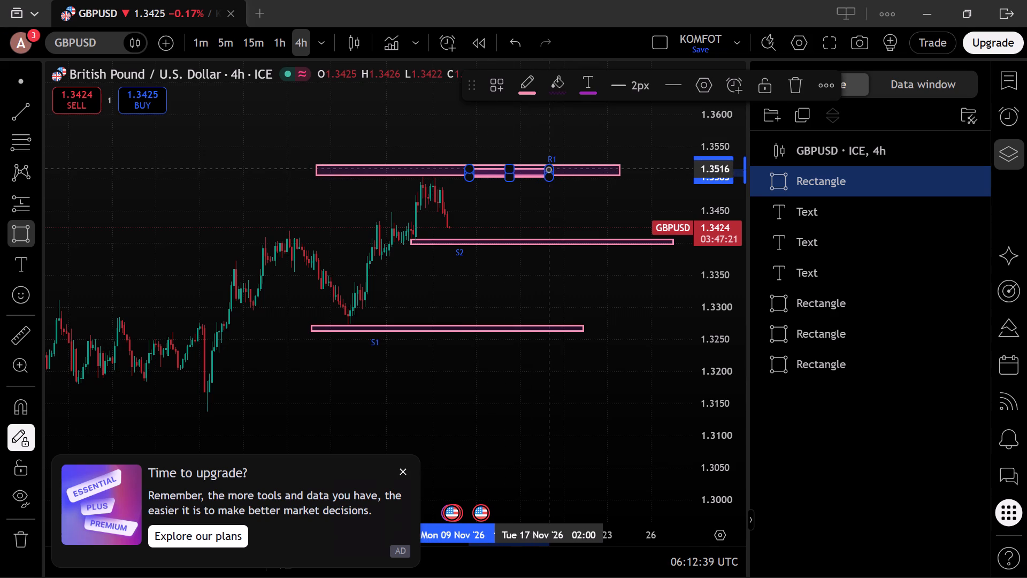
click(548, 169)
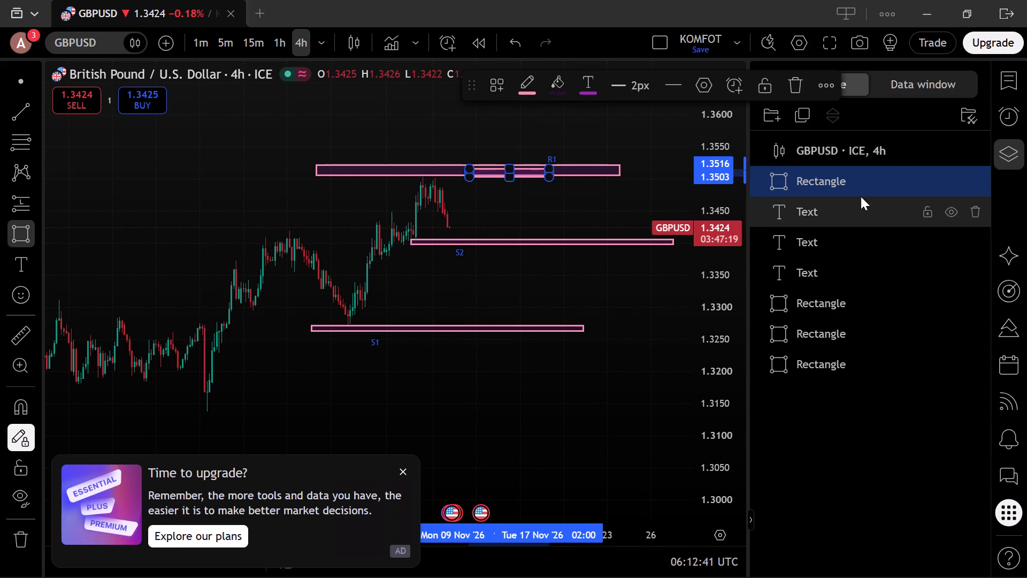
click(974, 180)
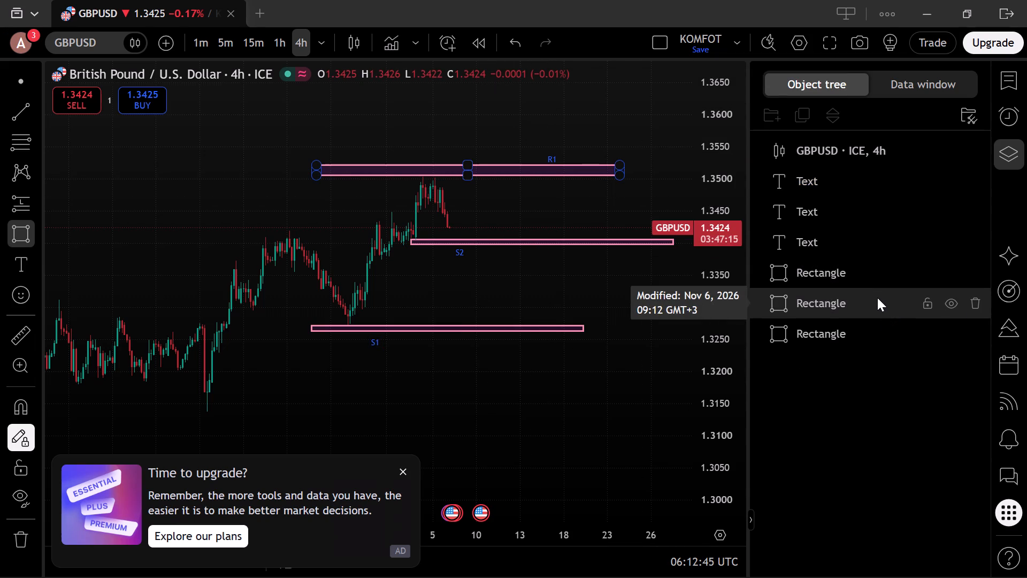
Replace the R1 resistance rectangle with one spanning about 1.3499 to 1.3514, from 30 Oct to 26 Nov, and close the object tree.
click(971, 302)
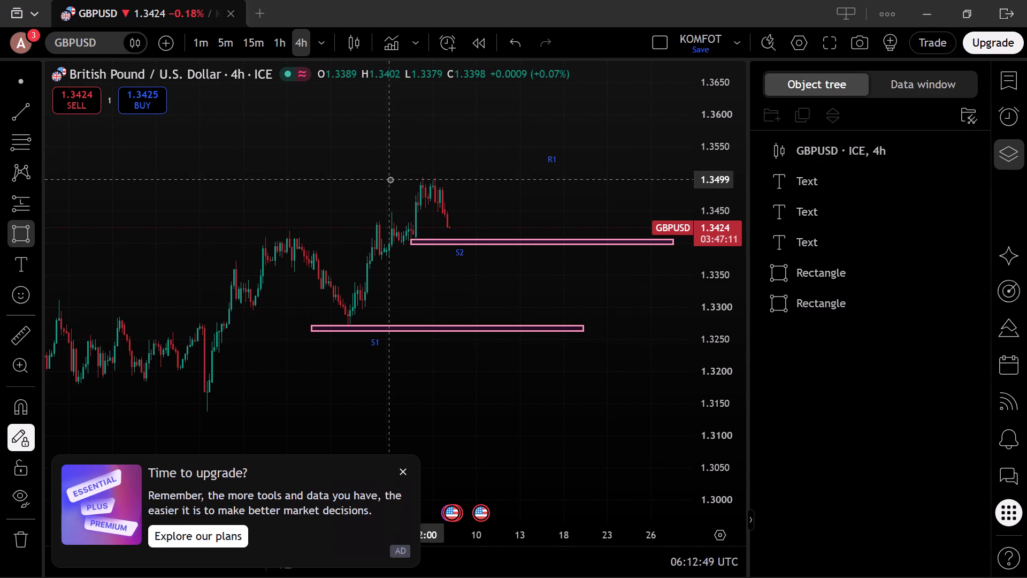
drag(381, 179, 438, 179)
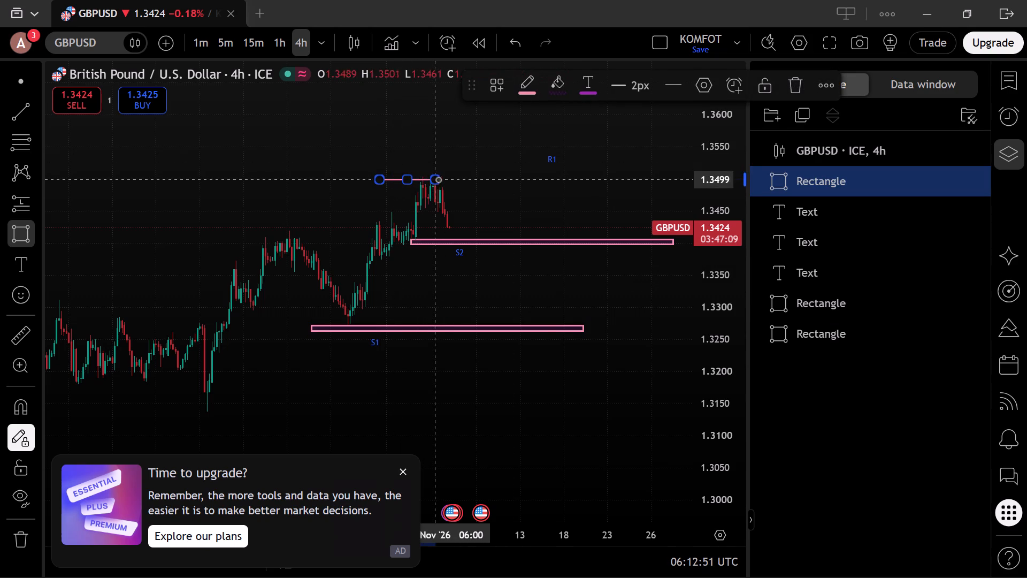
drag(438, 179, 528, 168)
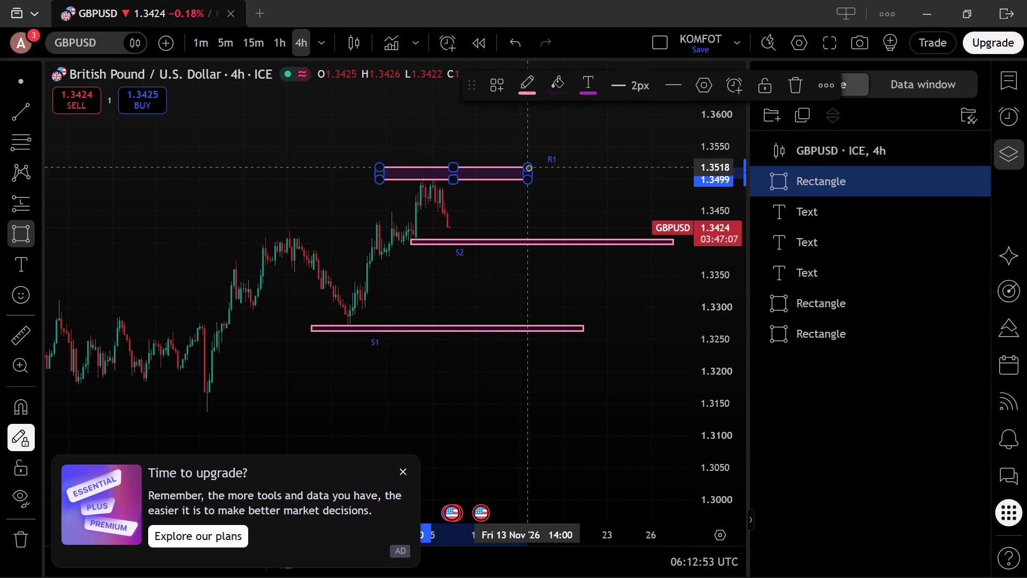
drag(528, 168, 600, 170)
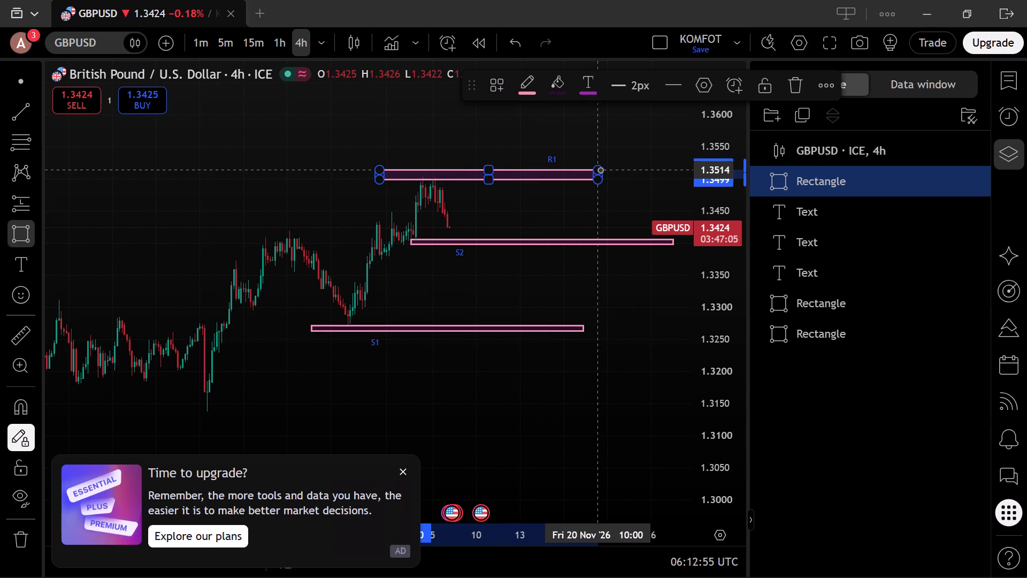
drag(600, 170, 638, 170)
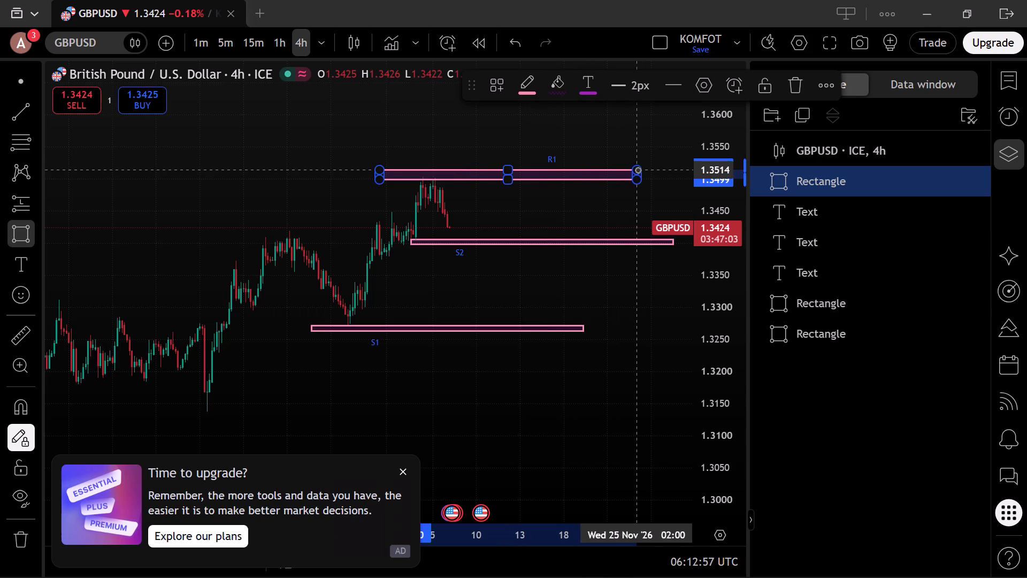
drag(638, 170, 650, 170)
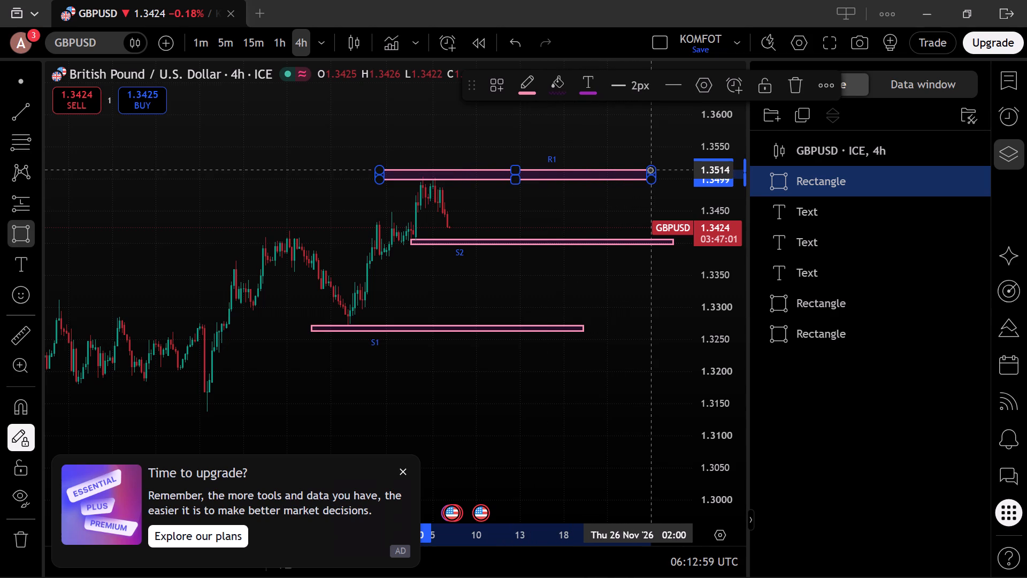
click(650, 170)
right_click(650, 170)
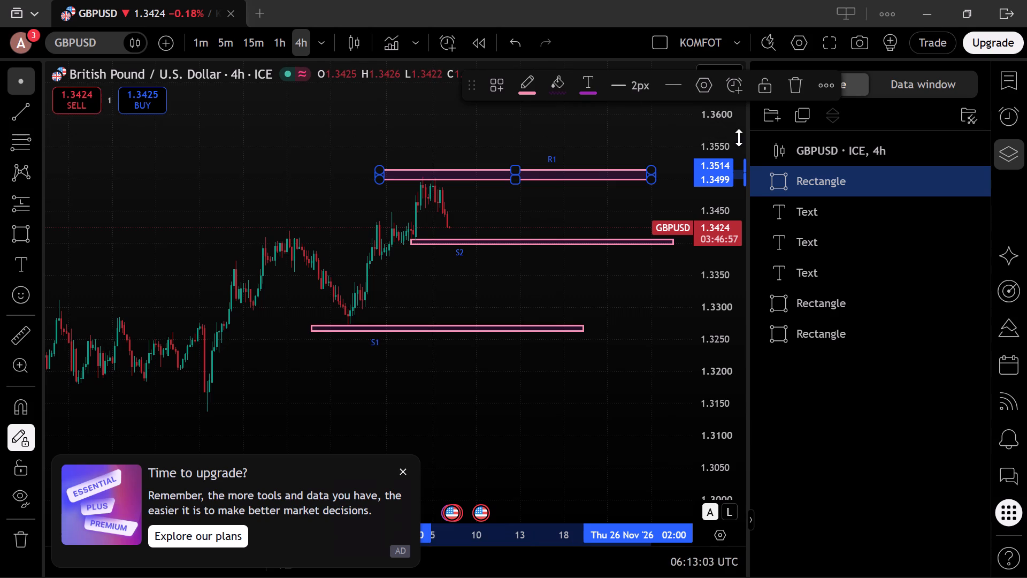
click(1010, 155)
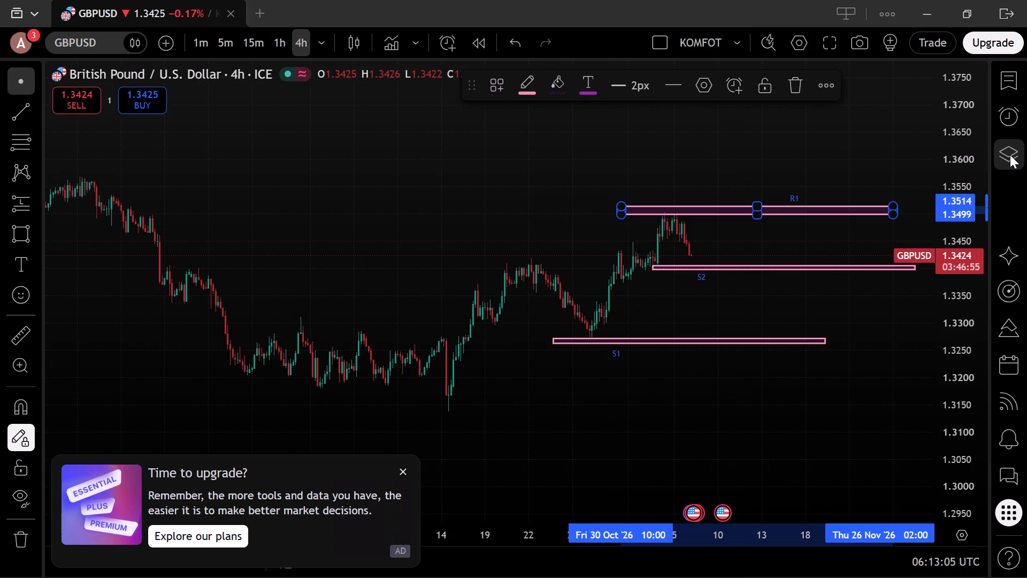
drag(1010, 155, 652, 0)
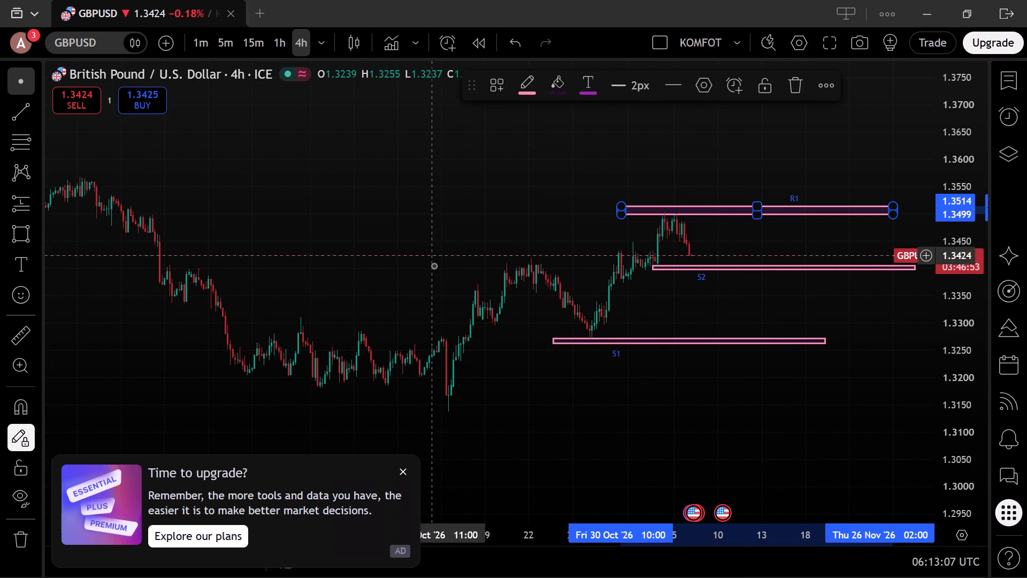
click(434, 268)
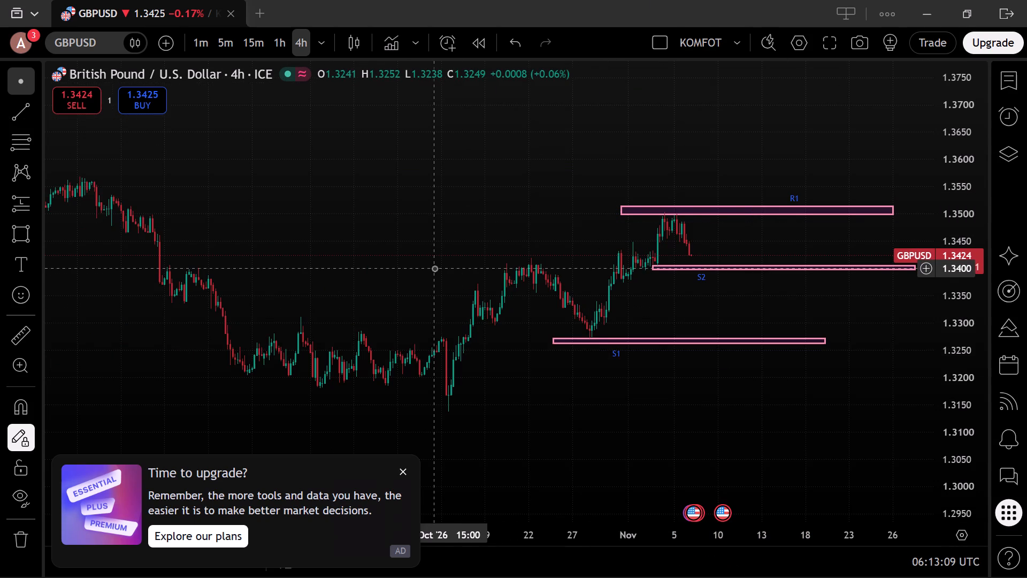
Examine GBPUSD price action between the resistance and support zones on the 15m and 5m timeframes.
click(245, 46)
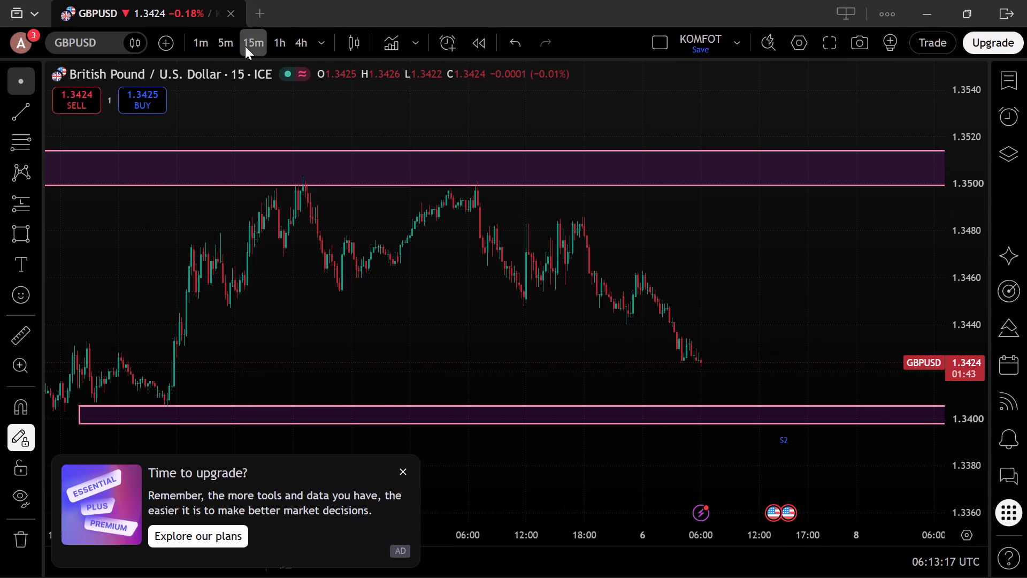
scroll(245, 46, down, 2)
click(225, 41)
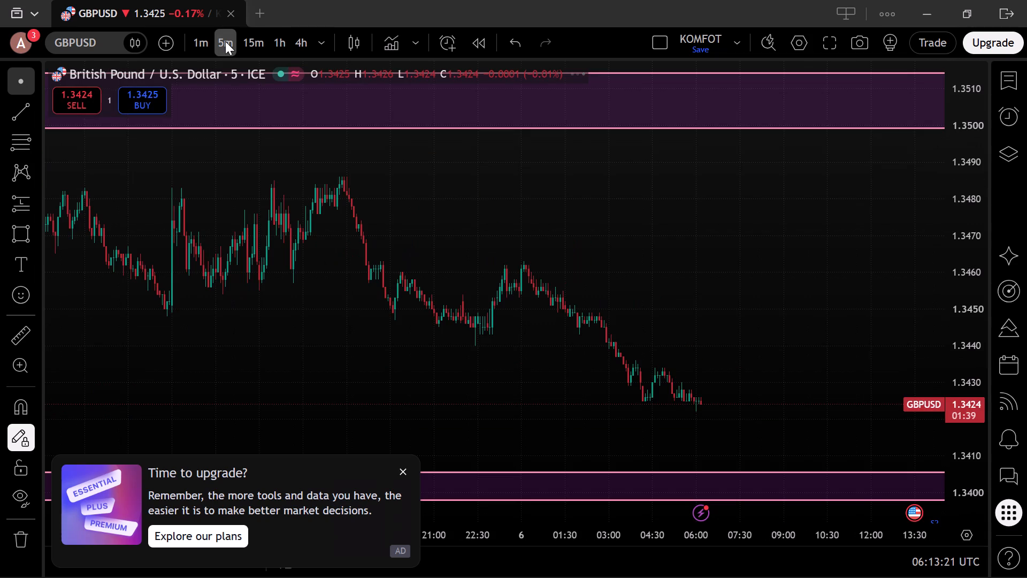
scroll(374, 159, down, 3)
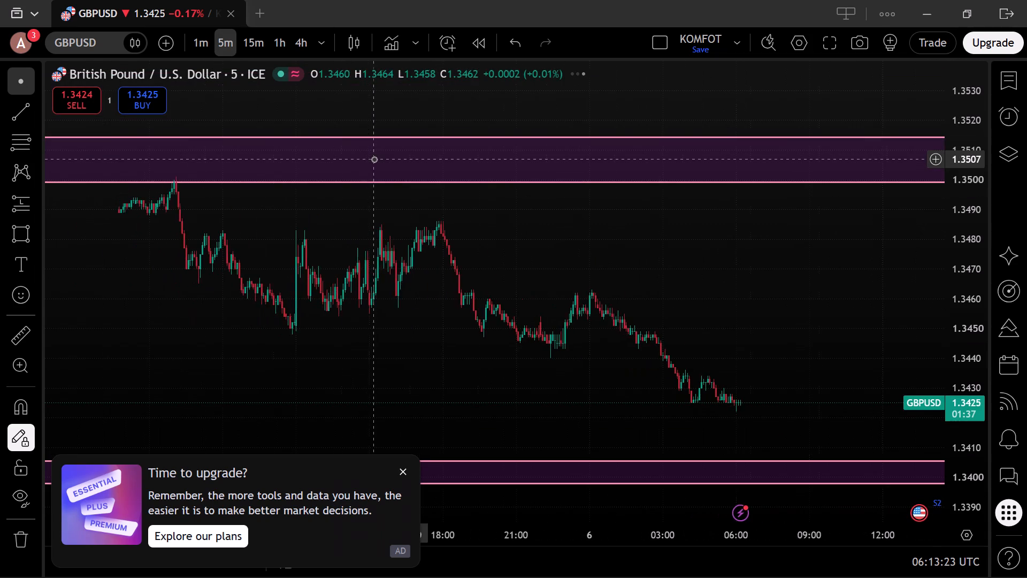
scroll(374, 159, down, 1)
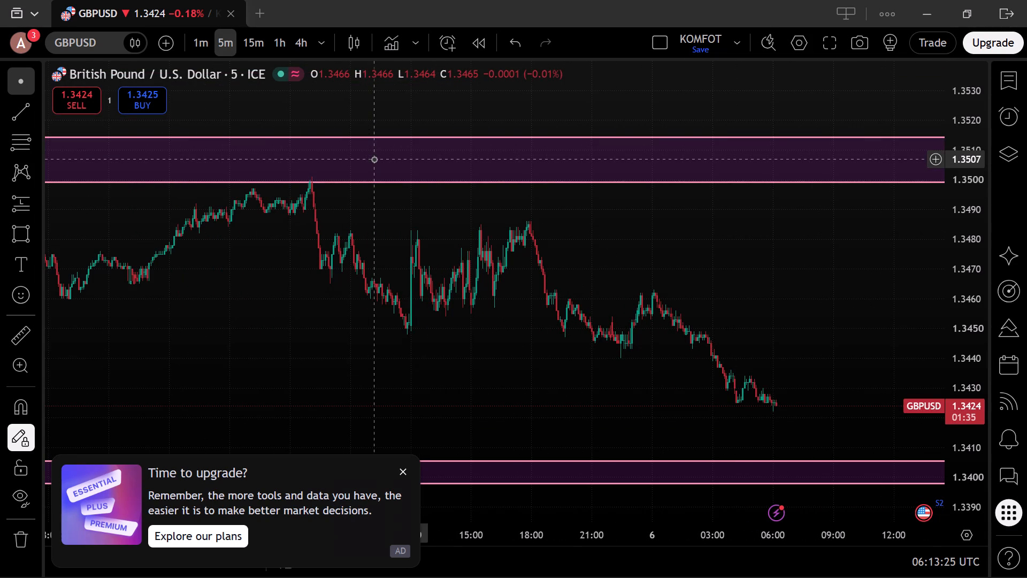
Change the chart symbol to EURUSD and set the timeframe to 4h.
click(102, 47)
key(BackSpace)
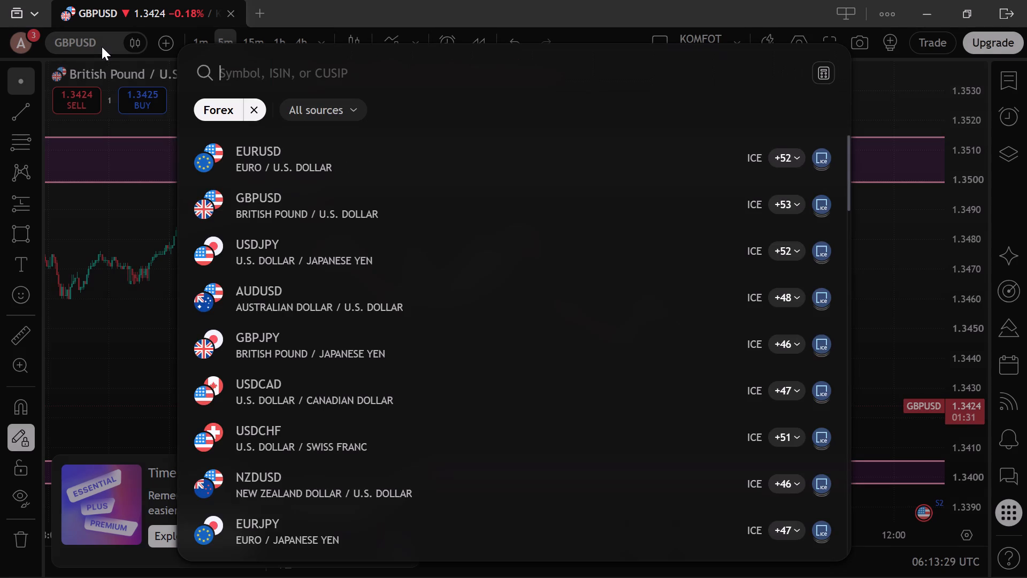
text(EUR)
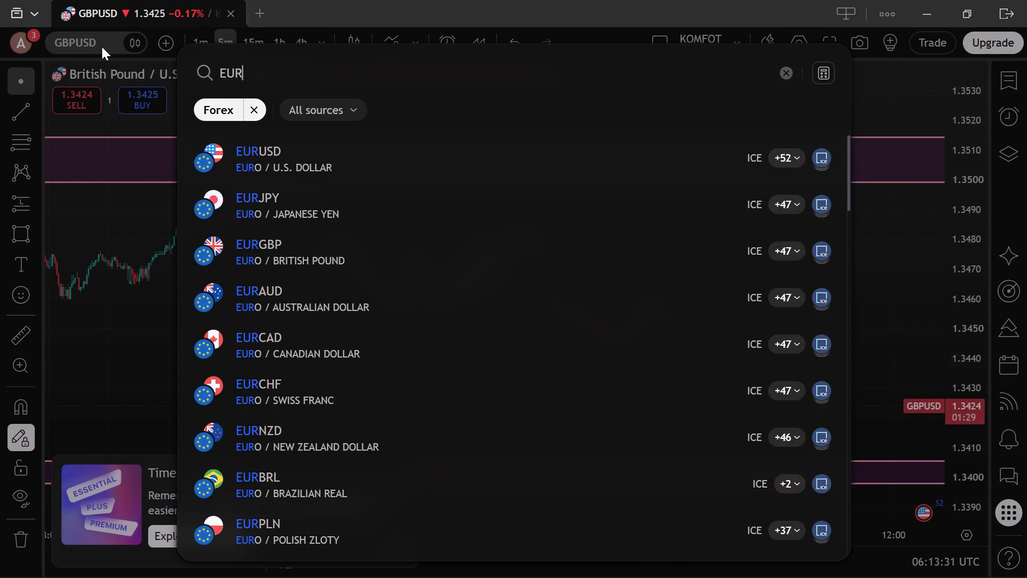
text(USD)
key(Return)
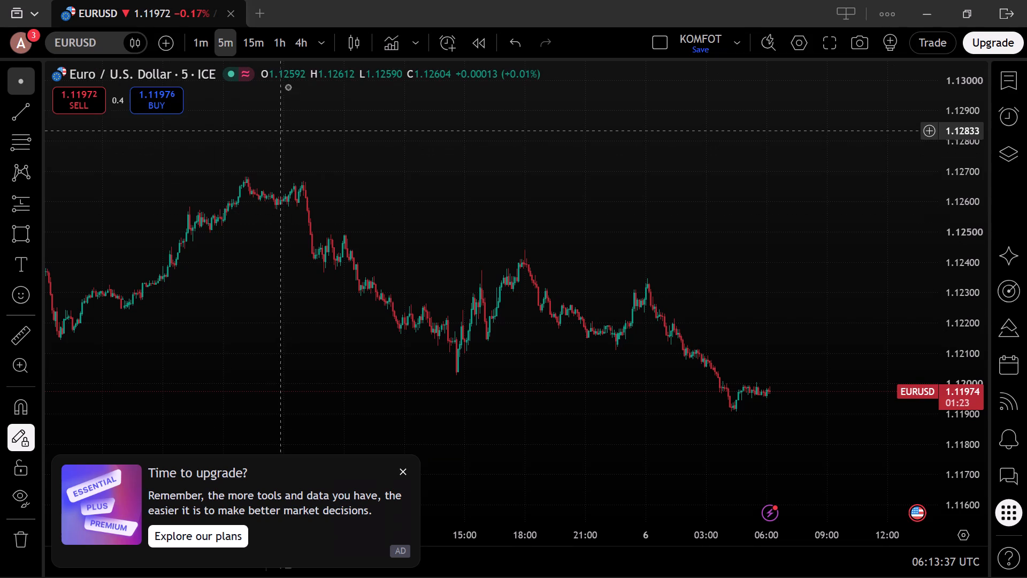
click(304, 41)
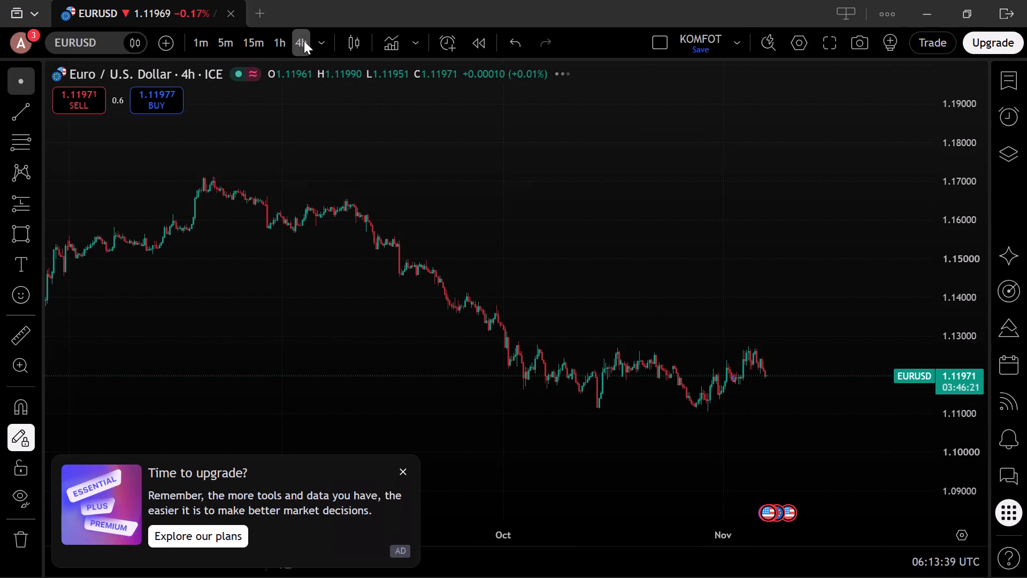
Draw a support rectangle beneath the EURUSD October and November lows, from about 1.1113 to 1.1099, extending to 20 Nov.
scroll(777, 218, left, 7)
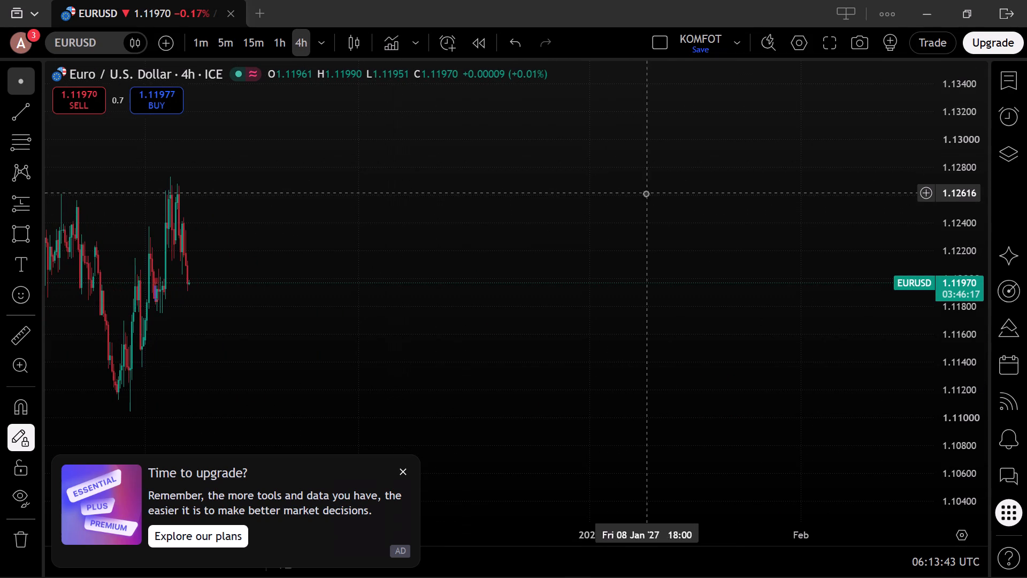
scroll(701, 206, down, 1)
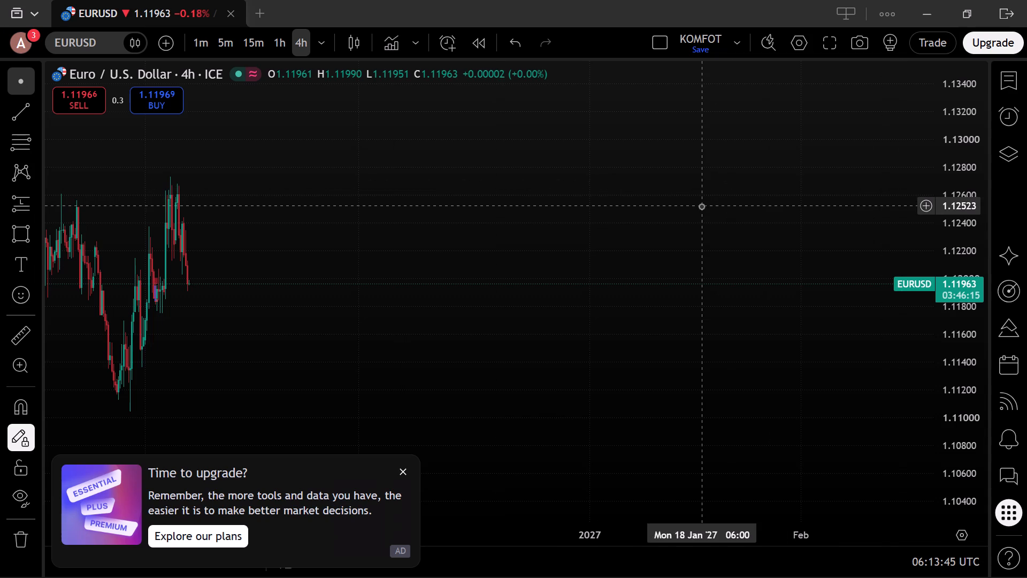
scroll(701, 206, down, 3)
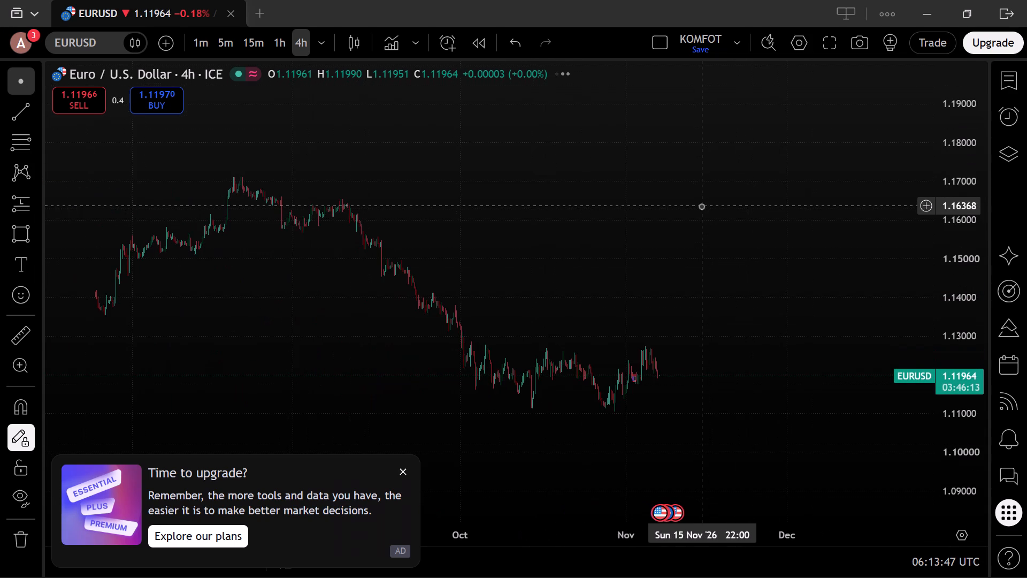
scroll(701, 206, left, 3)
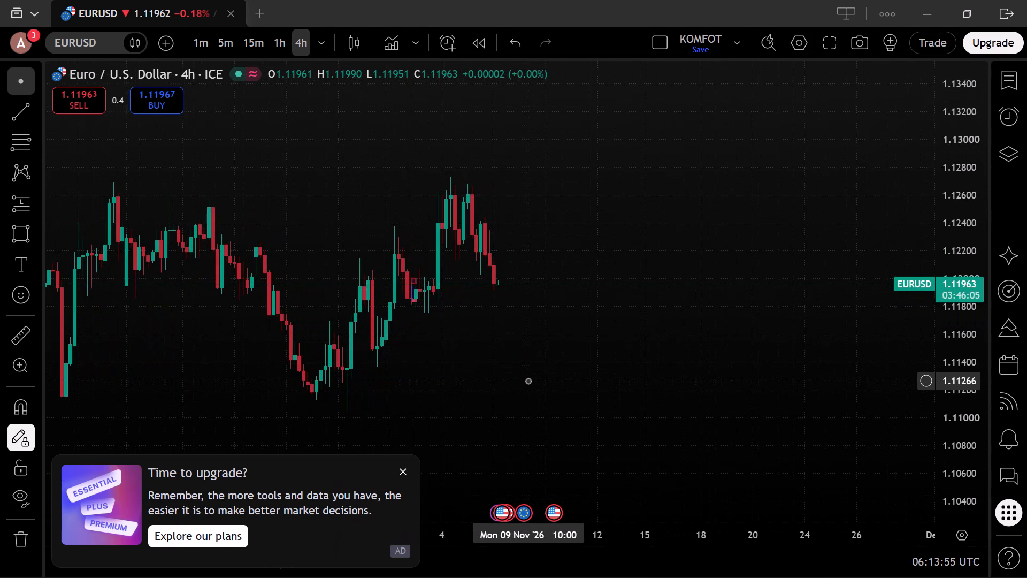
scroll(528, 381, right, 1)
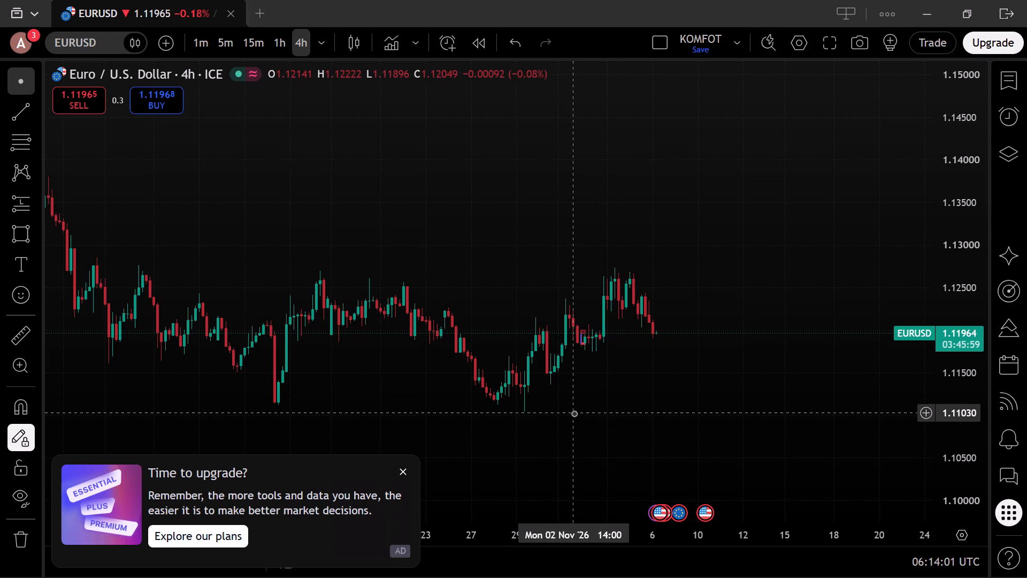
click(17, 239)
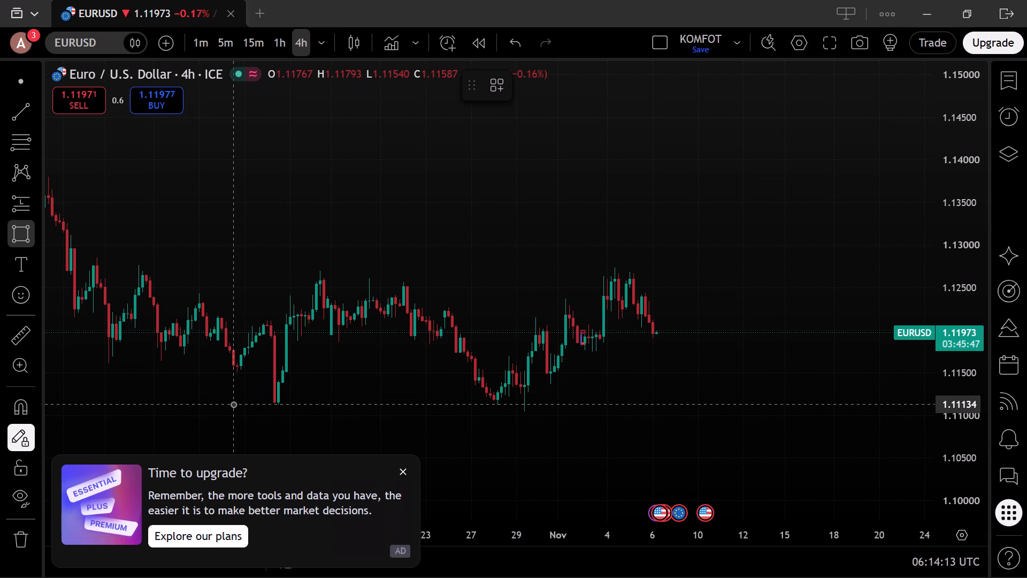
drag(233, 404, 316, 436)
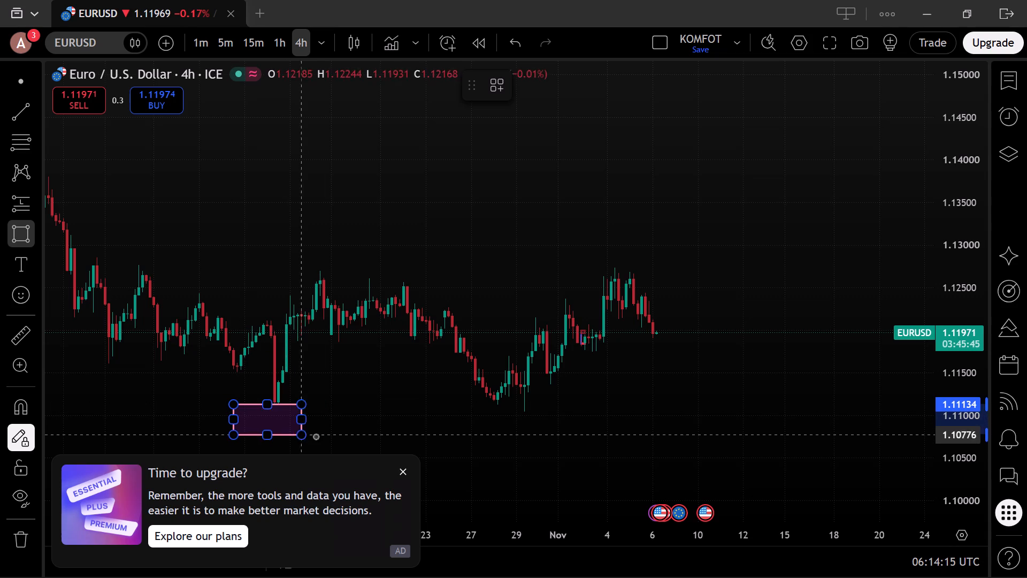
drag(316, 436, 727, 428)
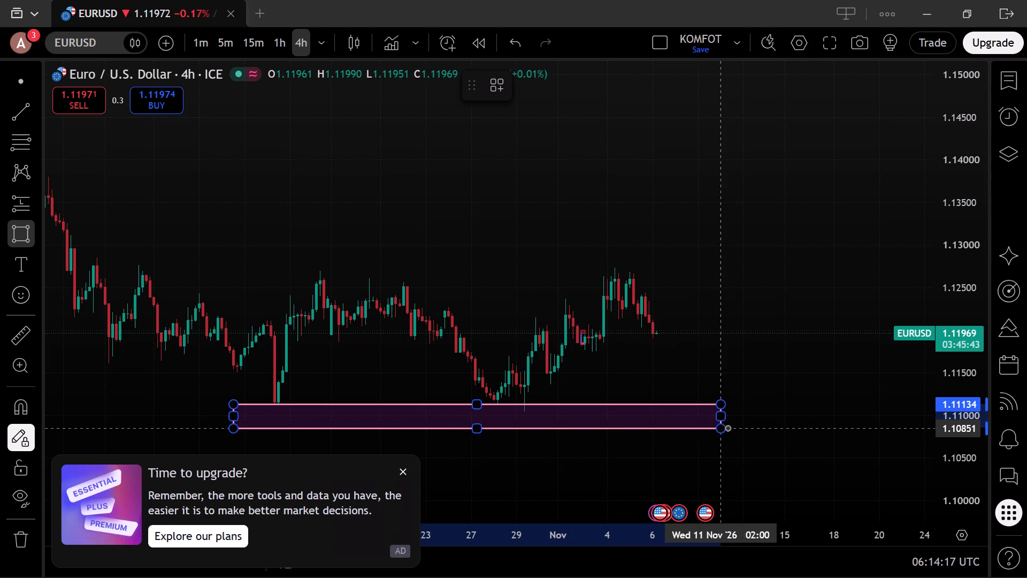
drag(727, 428, 883, 417)
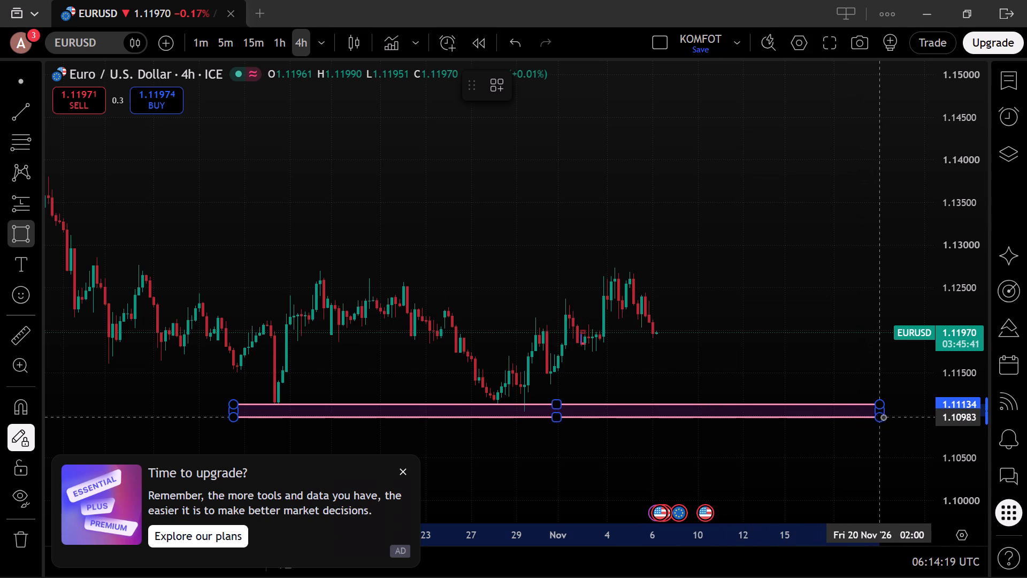
drag(883, 417, 893, 416)
click(893, 416)
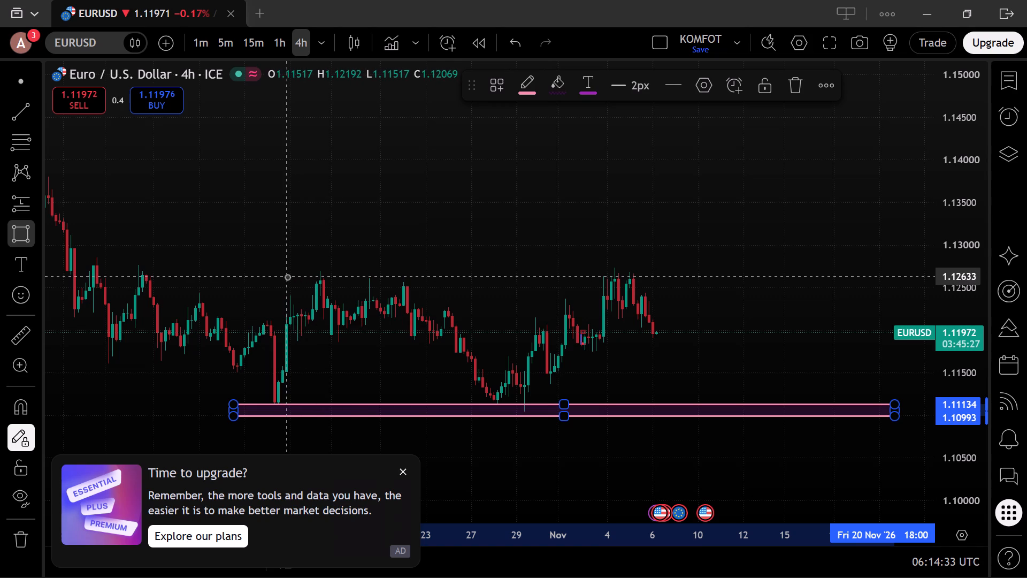
Draw a resistance rectangle across the EURUSD range highs, from about 1.1265 to 1.1277, extending to 20 Nov.
drag(289, 275, 729, 244)
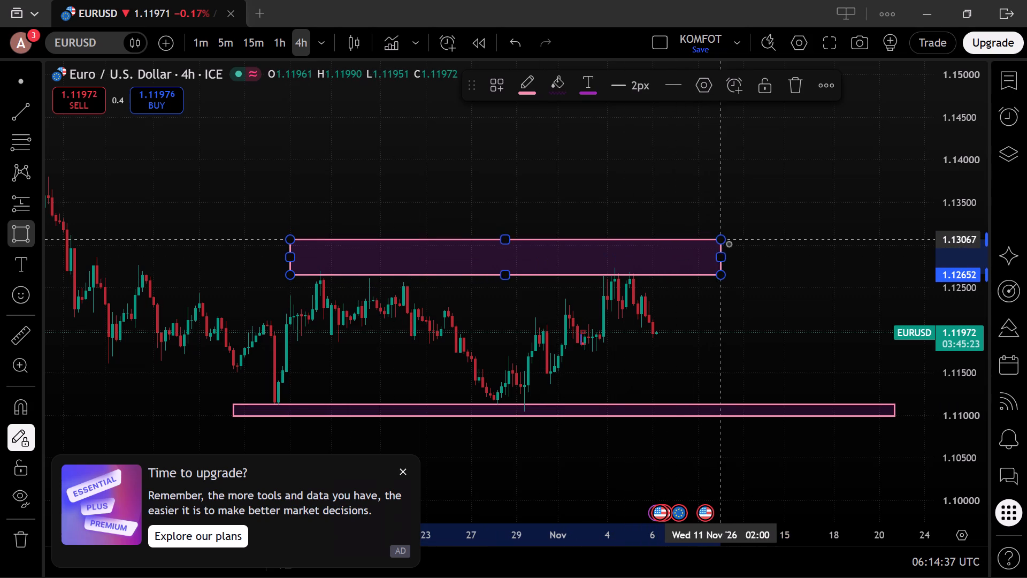
drag(729, 244, 822, 263)
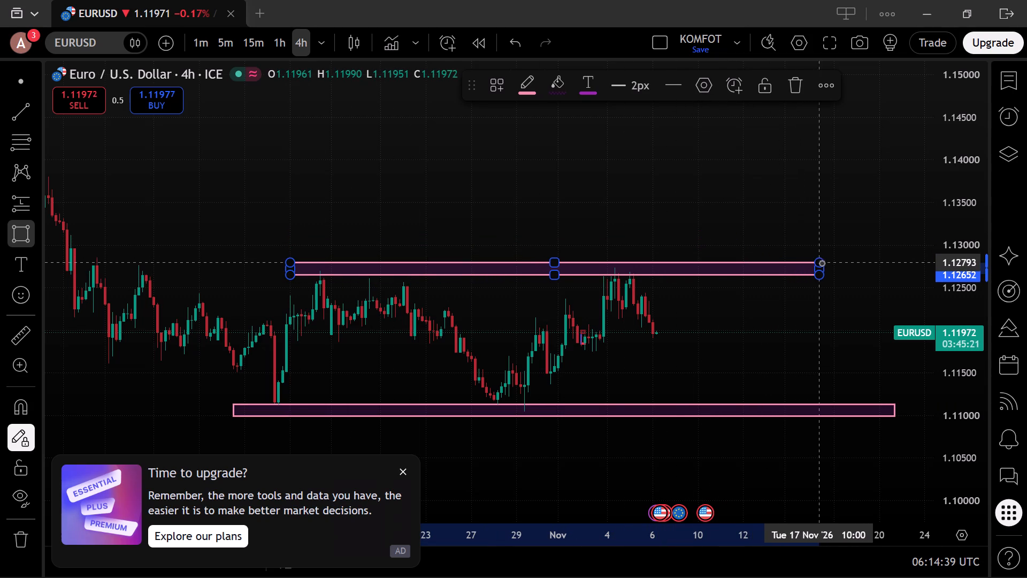
drag(822, 263, 830, 263)
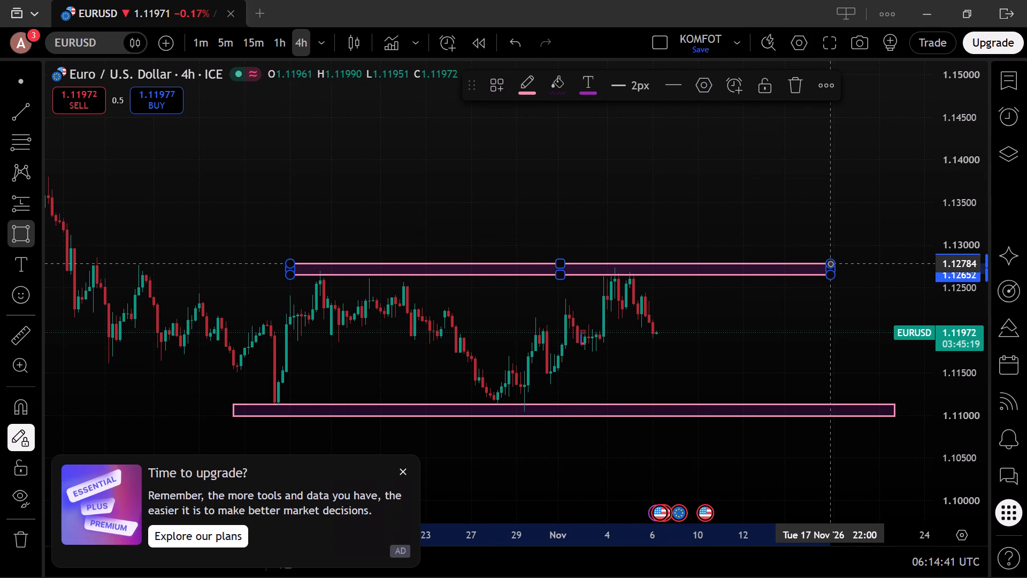
drag(830, 263, 888, 265)
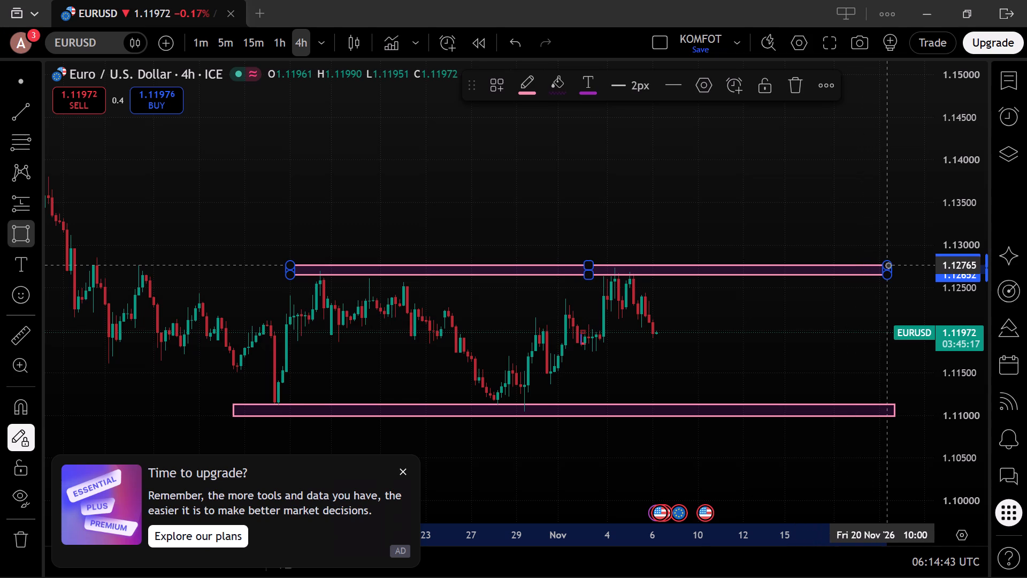
click(888, 265)
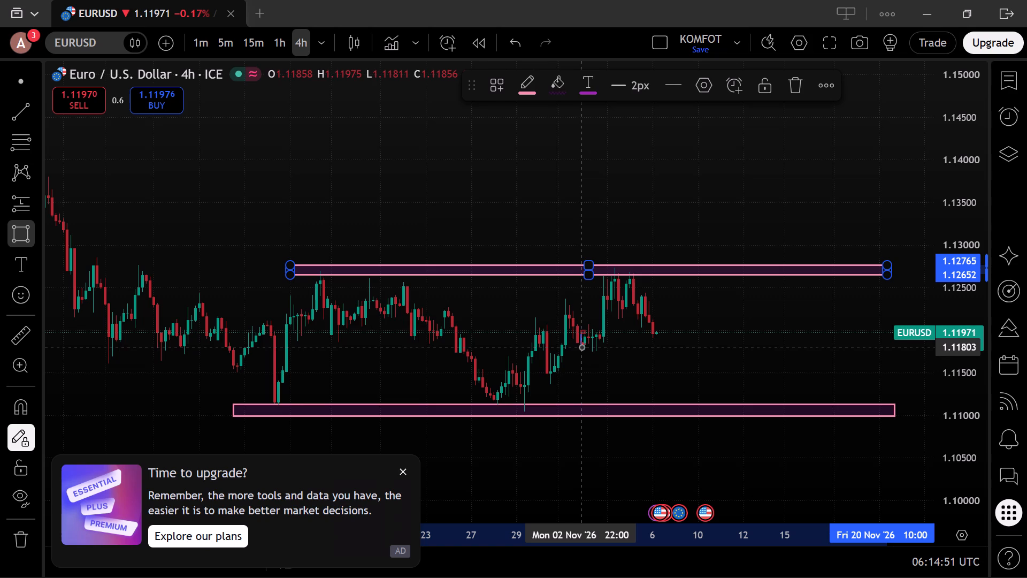
Draw a narrow intermediate support rectangle from about 1.1180 to 1.1174, spanning 2 Nov to 19 Nov.
drag(581, 347, 696, 351)
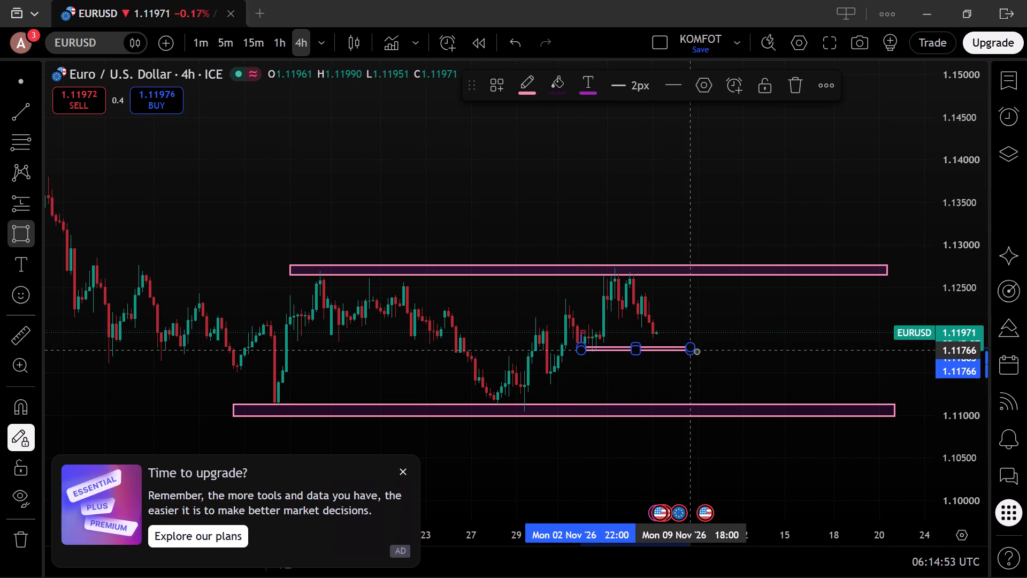
drag(696, 351, 826, 351)
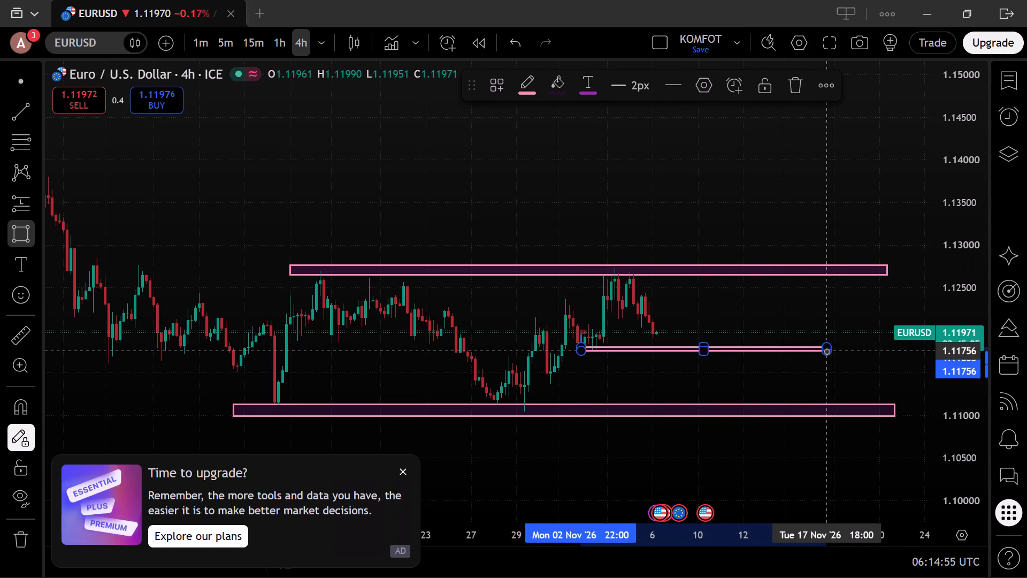
drag(826, 351, 869, 355)
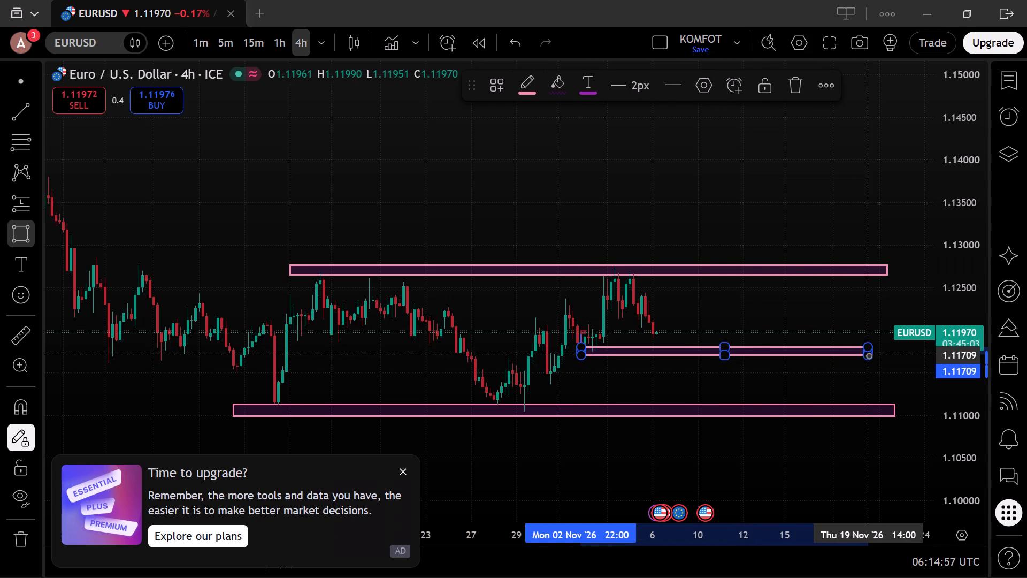
drag(869, 355, 877, 353)
click(877, 353)
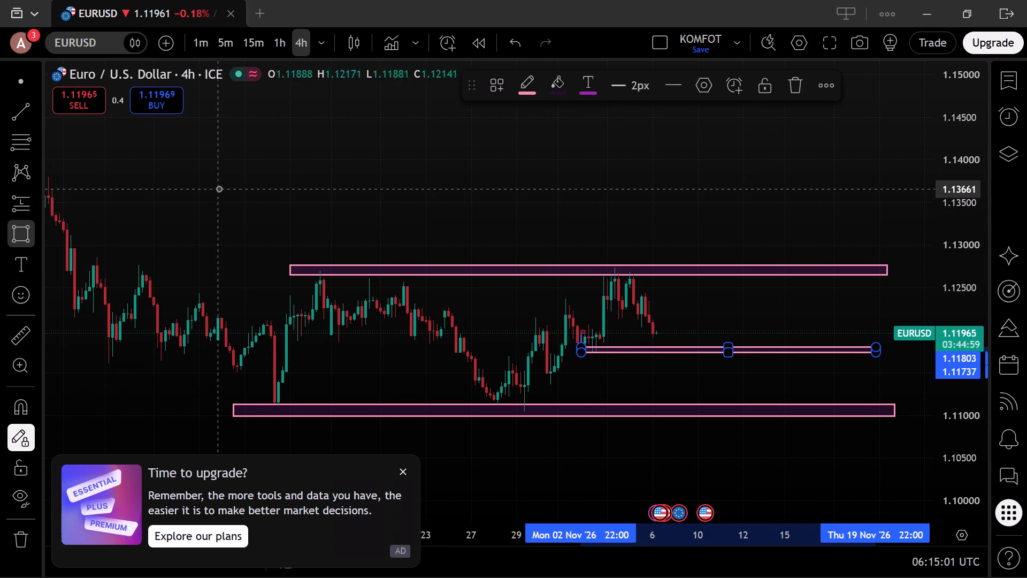
Set the chart timeframe to 1h and change the symbol to USDJPY.
click(278, 43)
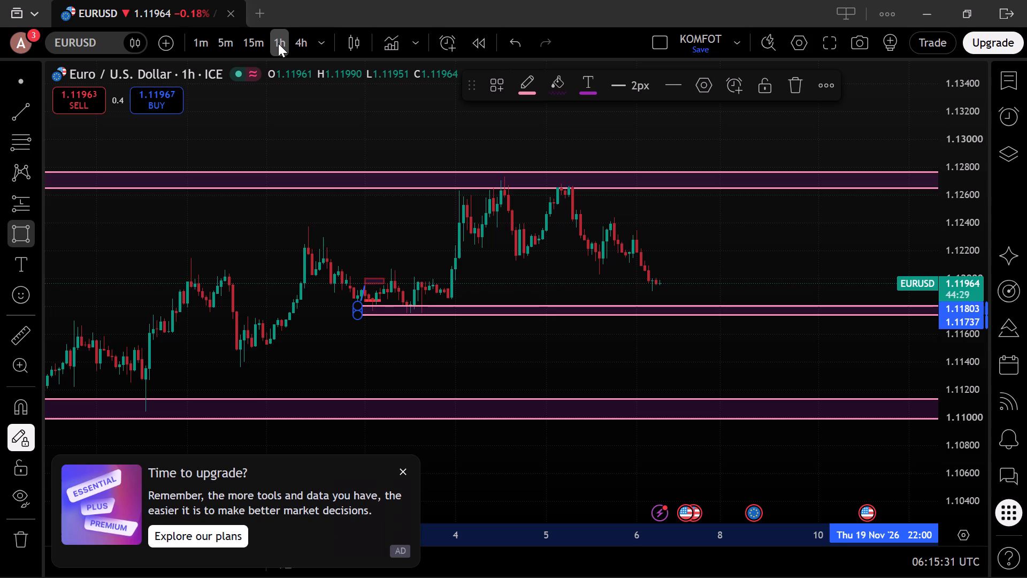
click(68, 39)
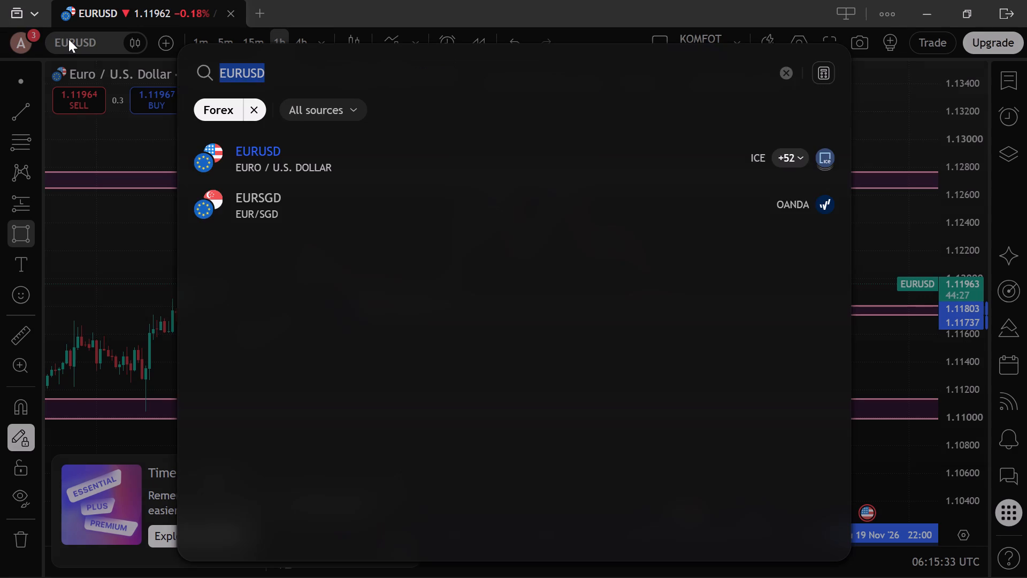
key(BackSpace)
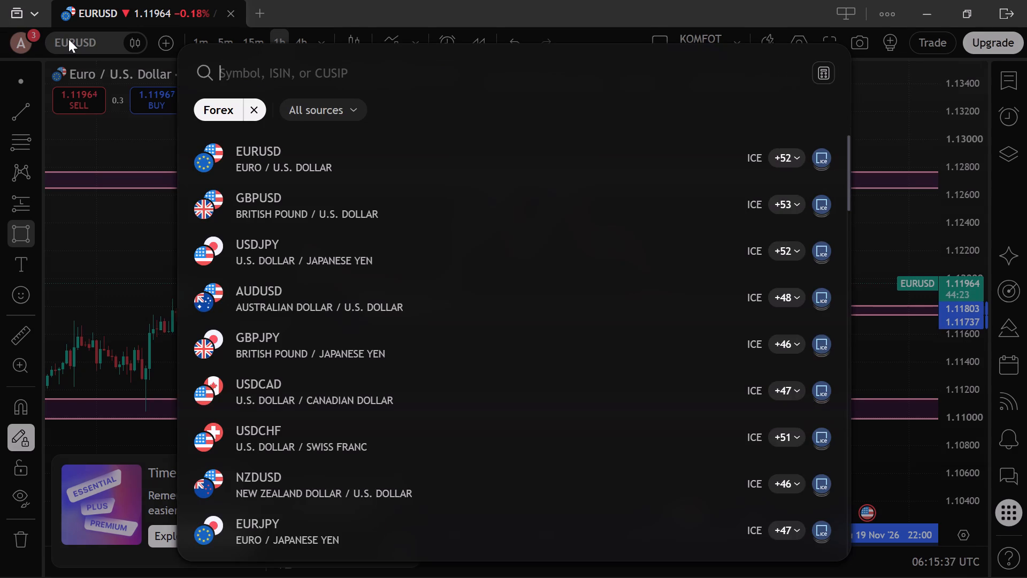
click(300, 235)
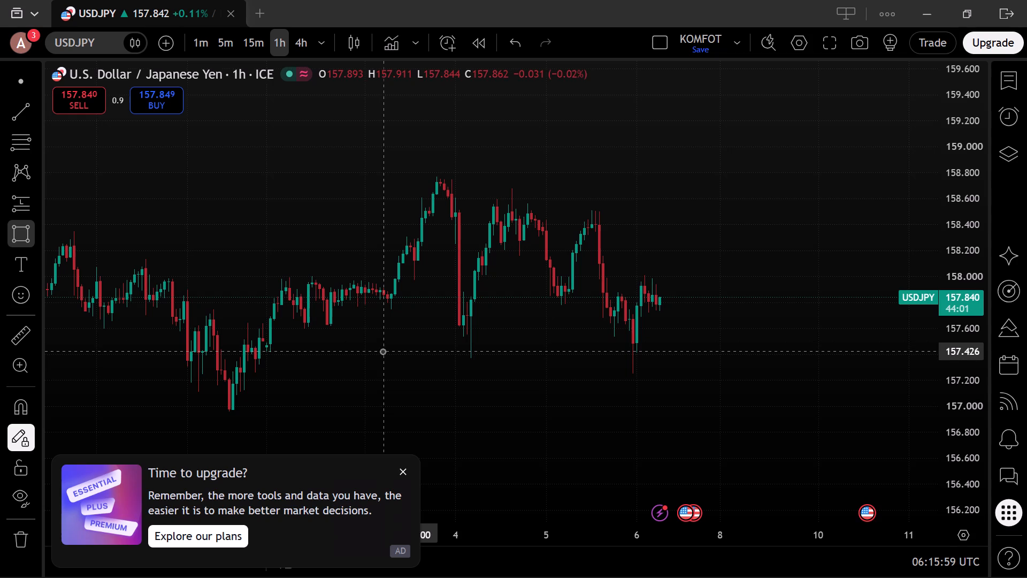
Draw a support rectangle along the recent USDJPY lows, from about 157.43 to 157.33, extending to 11 Nov.
drag(382, 351, 805, 378)
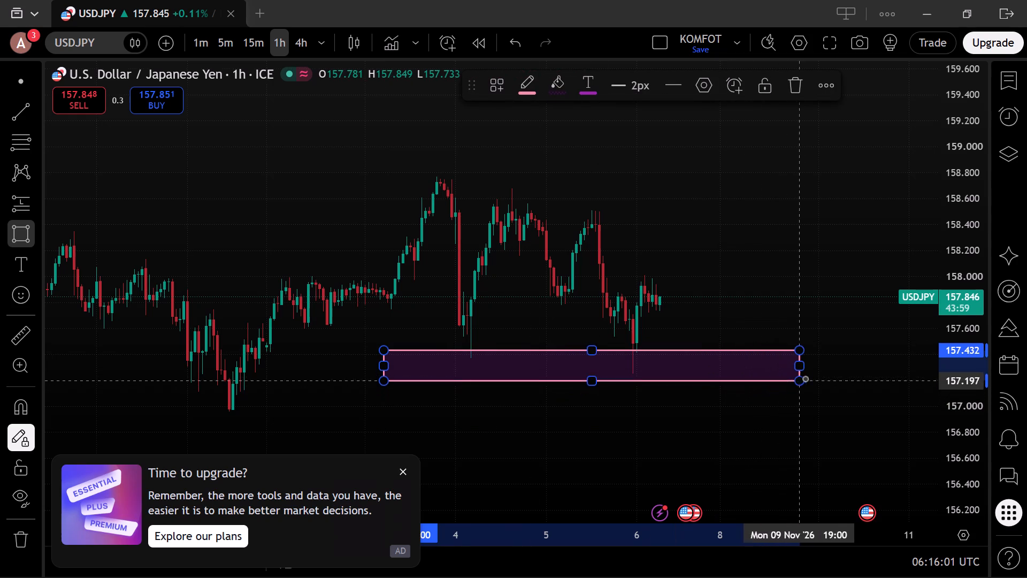
drag(805, 378, 924, 376)
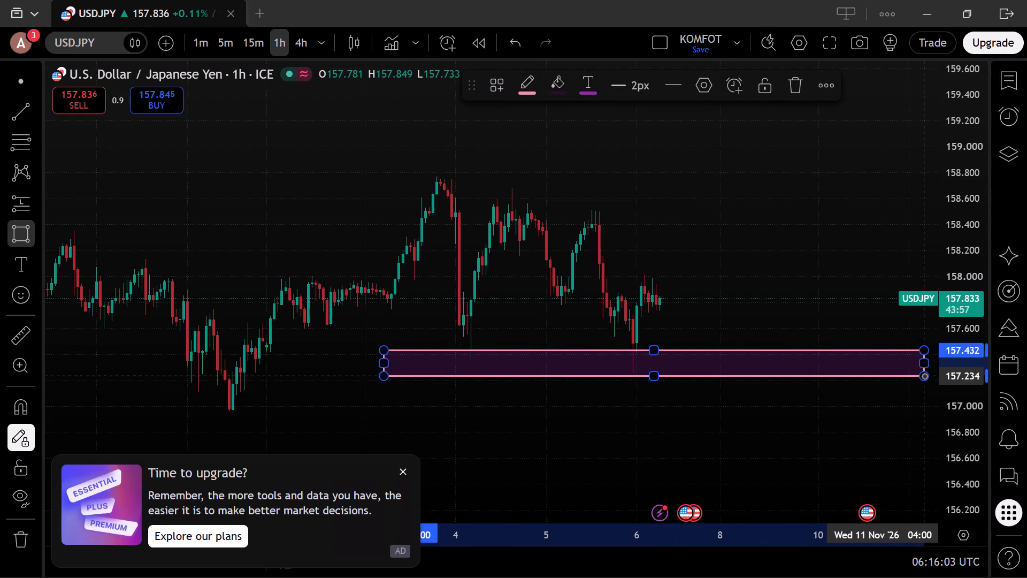
drag(924, 376, 925, 375)
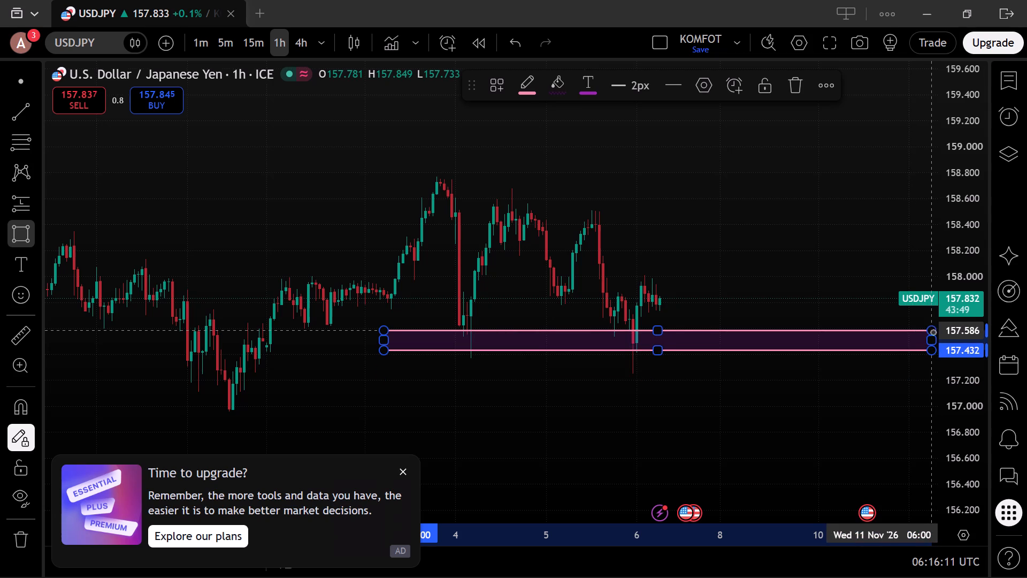
click(937, 363)
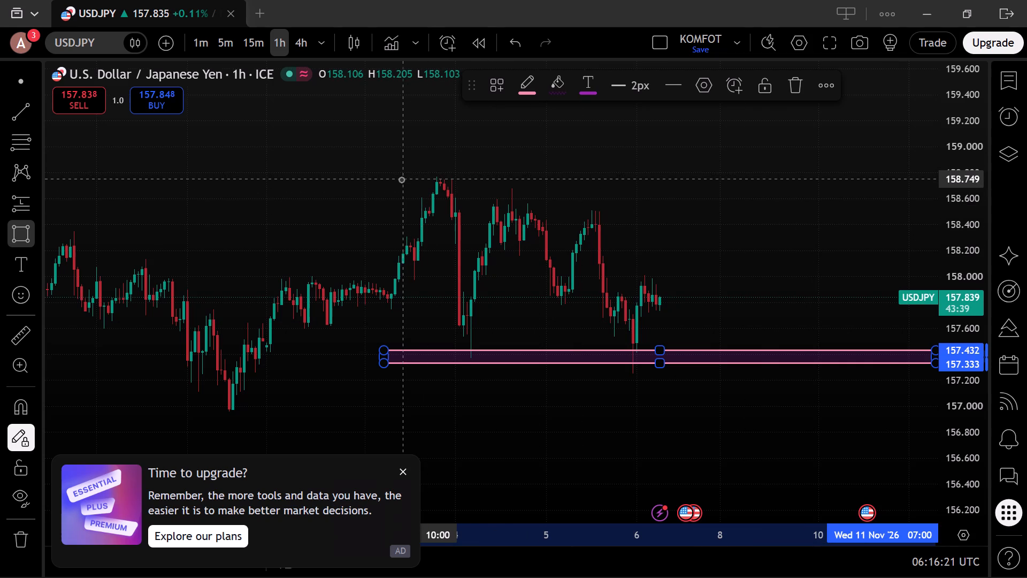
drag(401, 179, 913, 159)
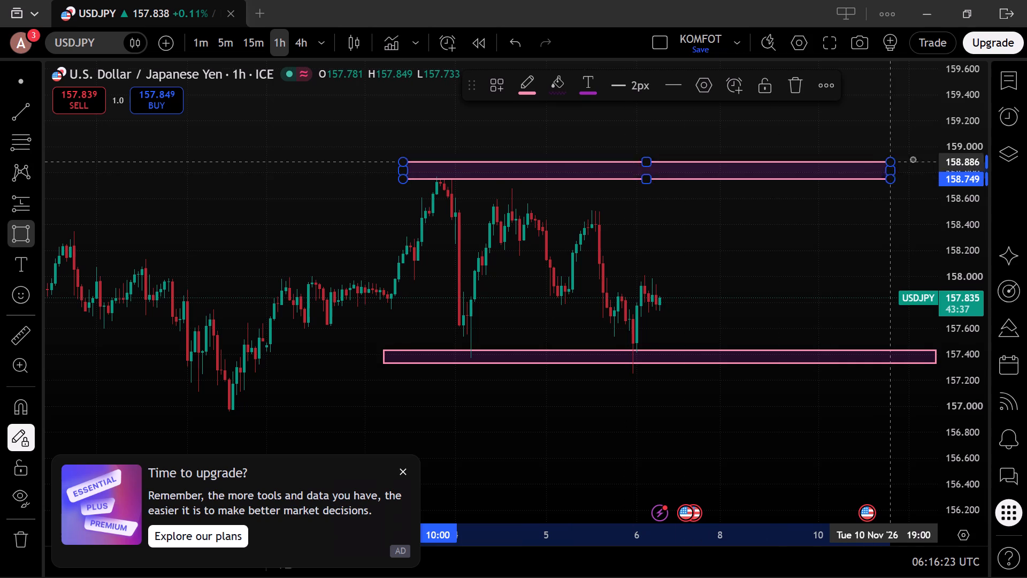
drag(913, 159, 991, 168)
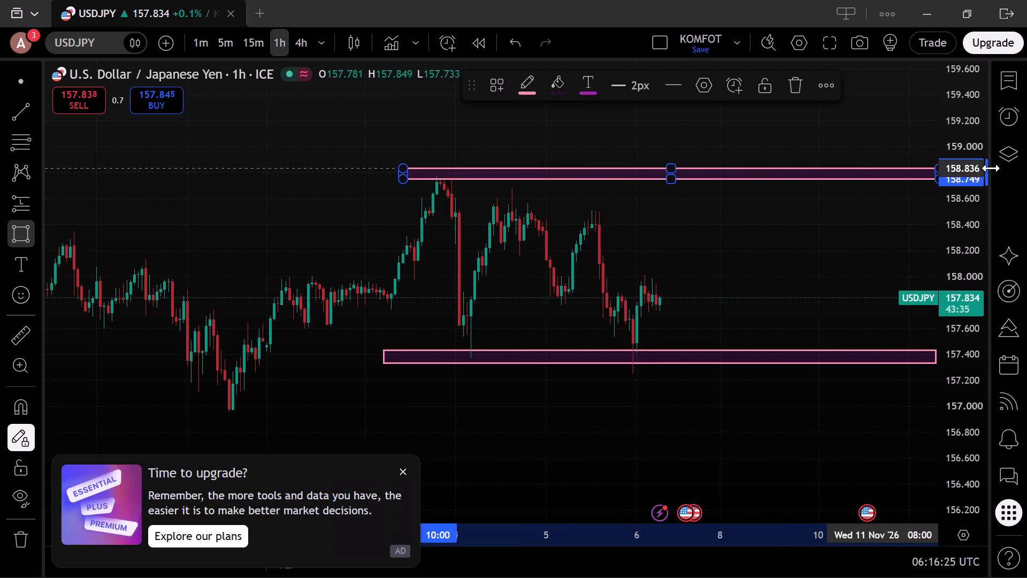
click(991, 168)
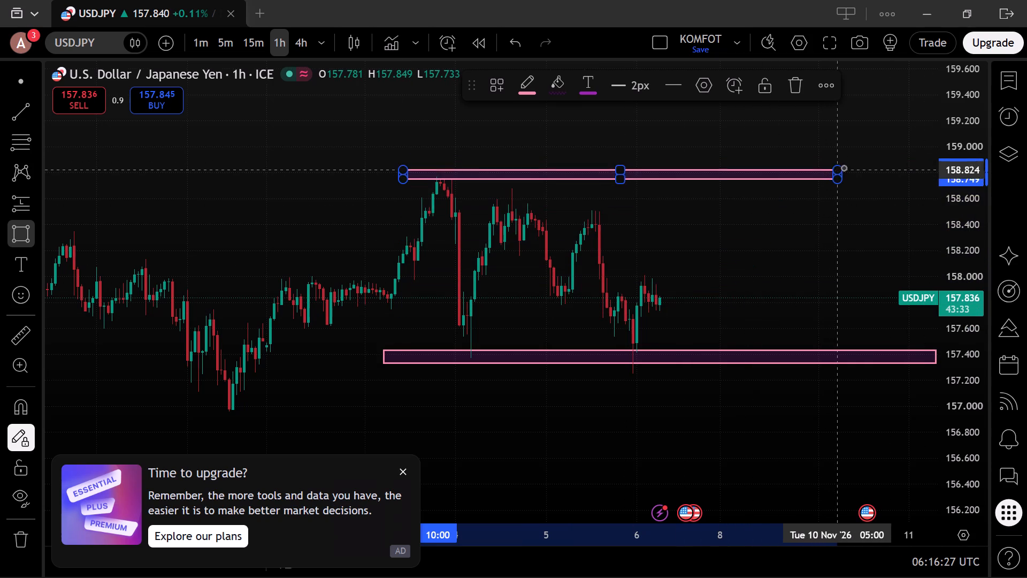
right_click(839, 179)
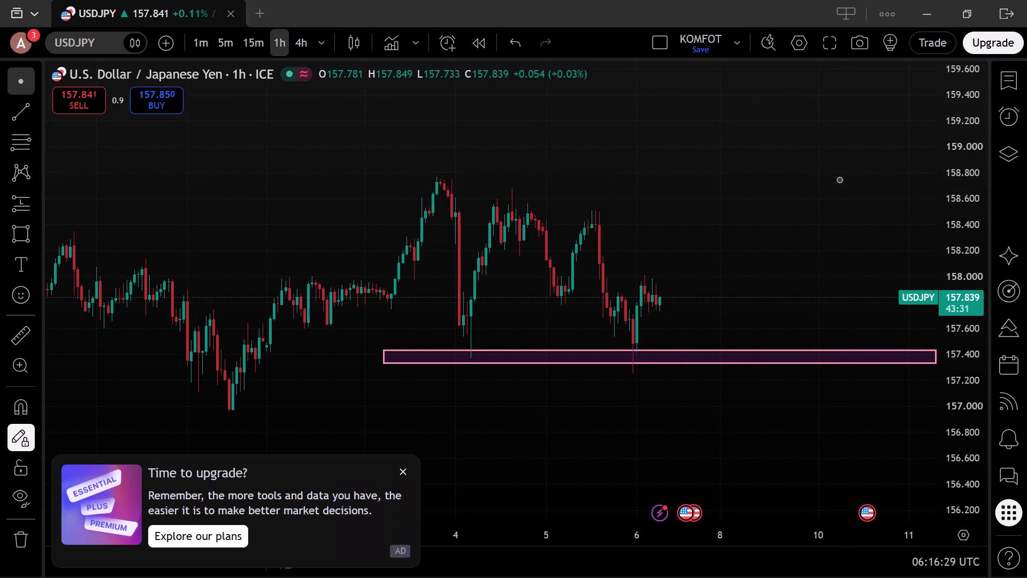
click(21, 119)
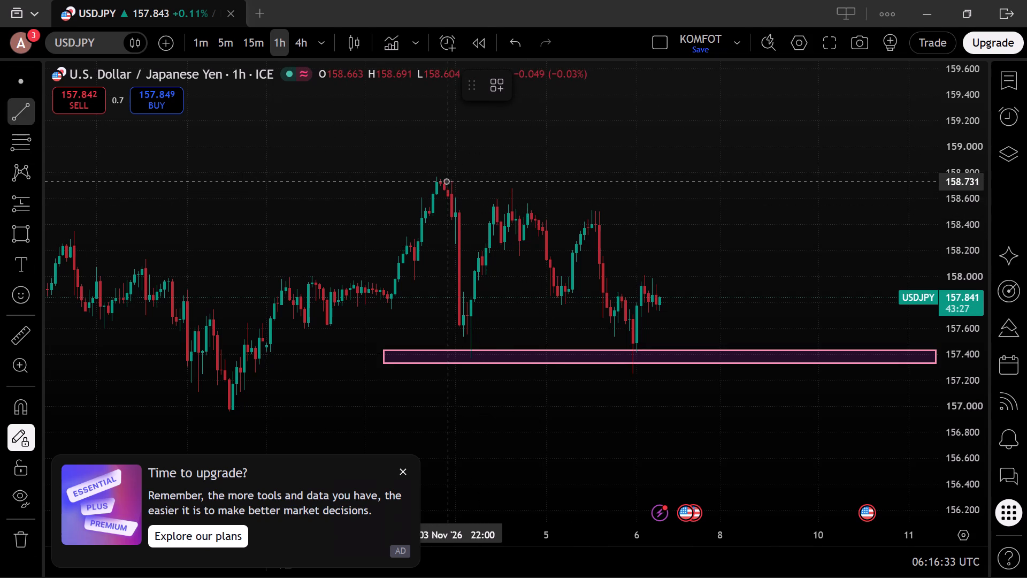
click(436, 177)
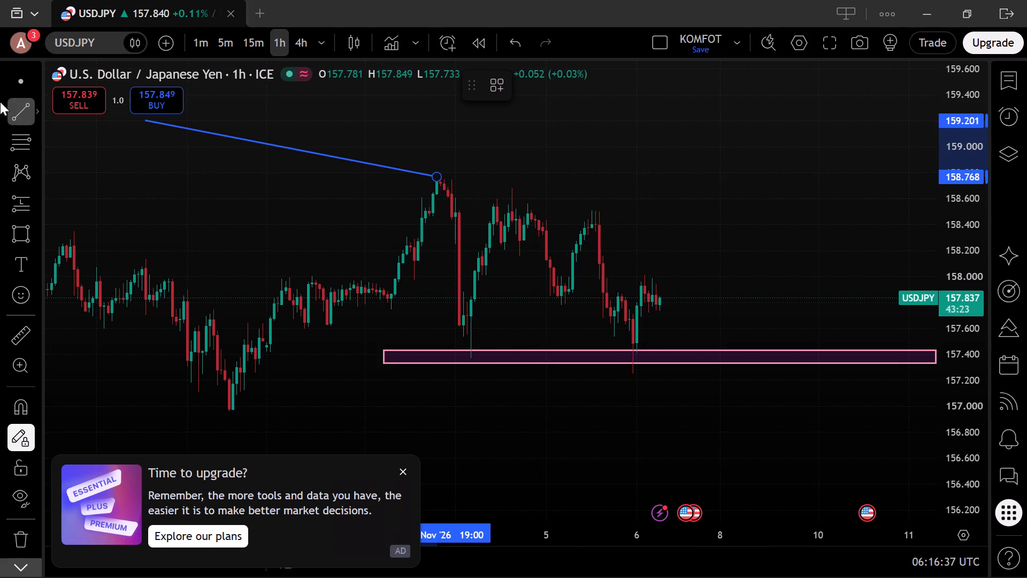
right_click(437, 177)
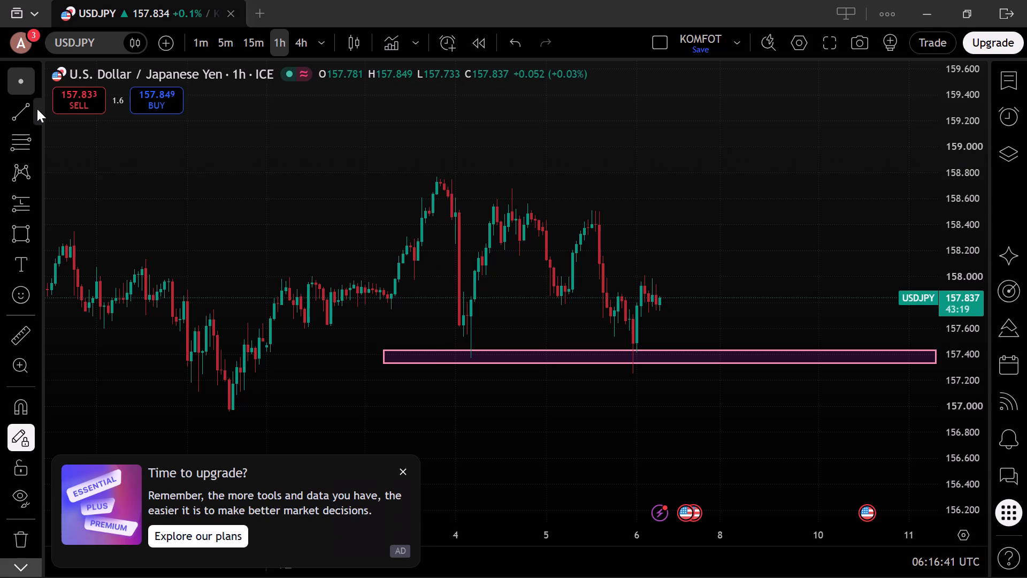
Place a horizontal line as resistance across the highest recent USDJPY peak, at about 158.77.
click(37, 109)
click(138, 267)
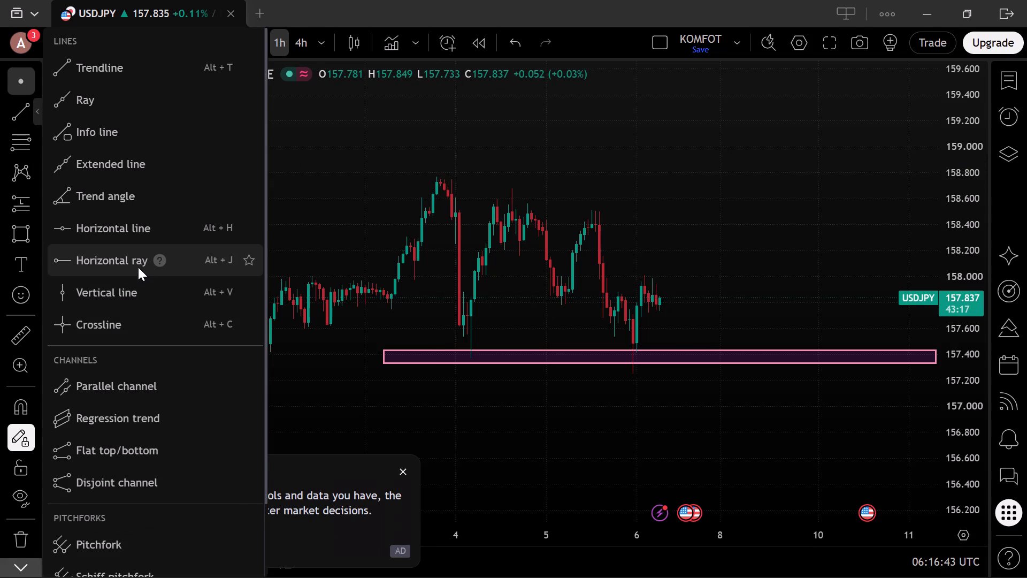
click(36, 111)
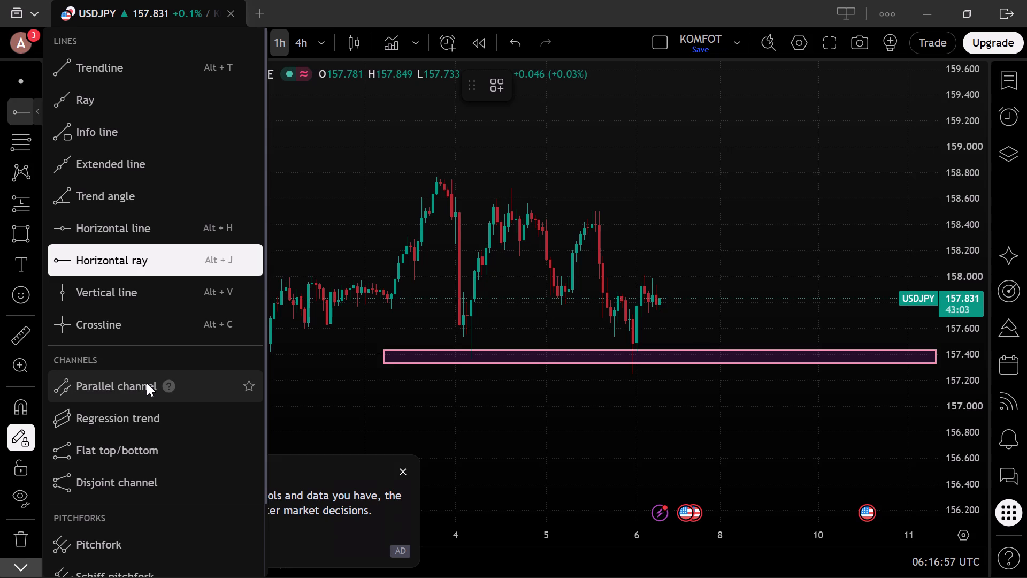
click(124, 220)
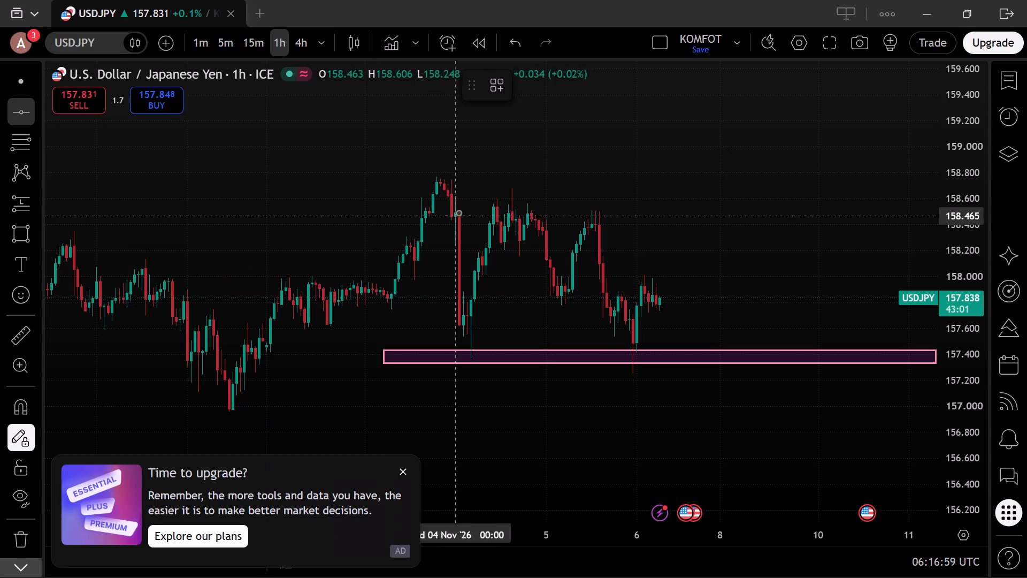
click(436, 176)
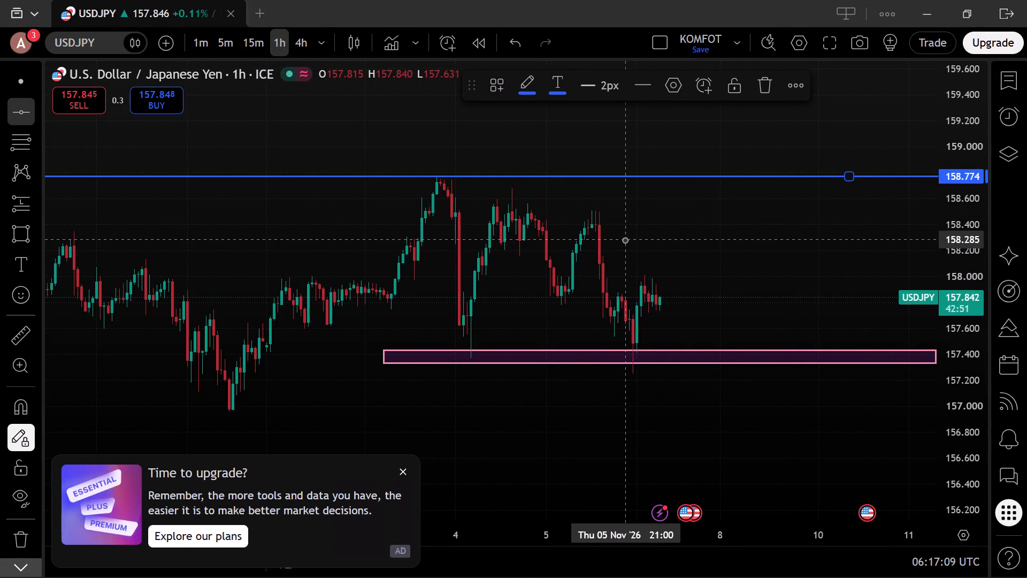
Examine the wider and recent USDJPY price action against the resistance line and the support rectangle.
scroll(625, 240, down, 5)
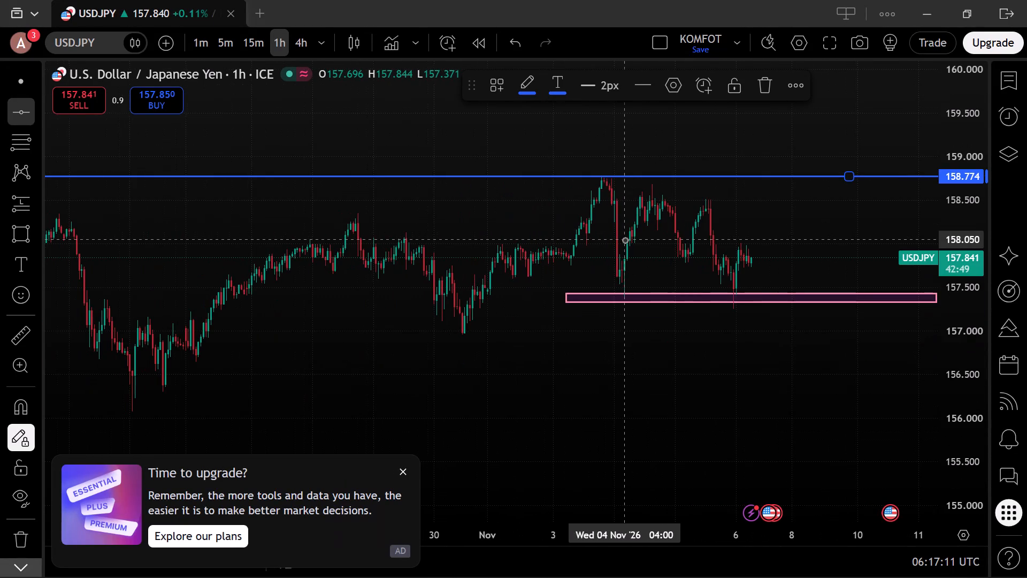
scroll(625, 240, down, 1)
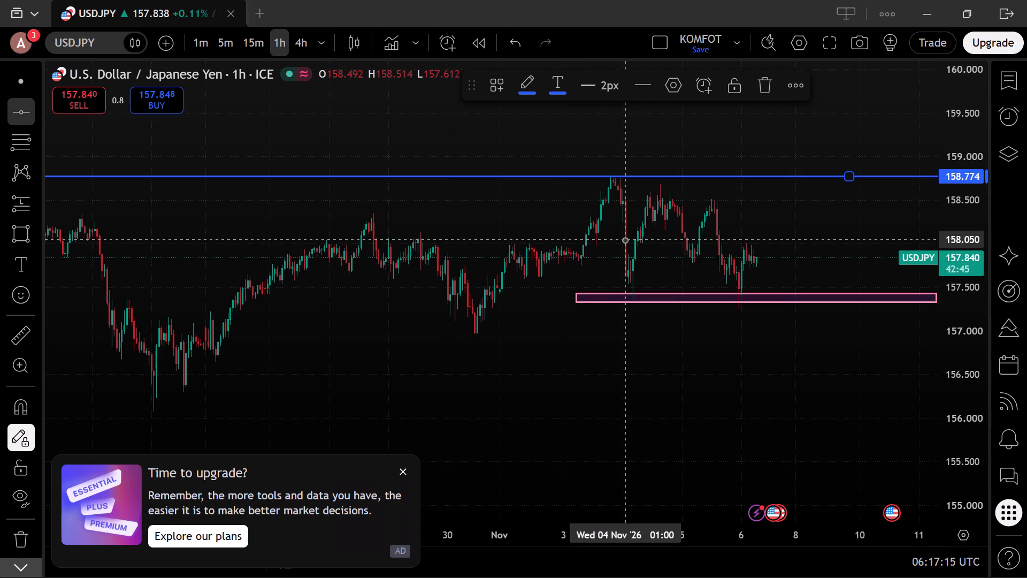
scroll(625, 240, up, 4)
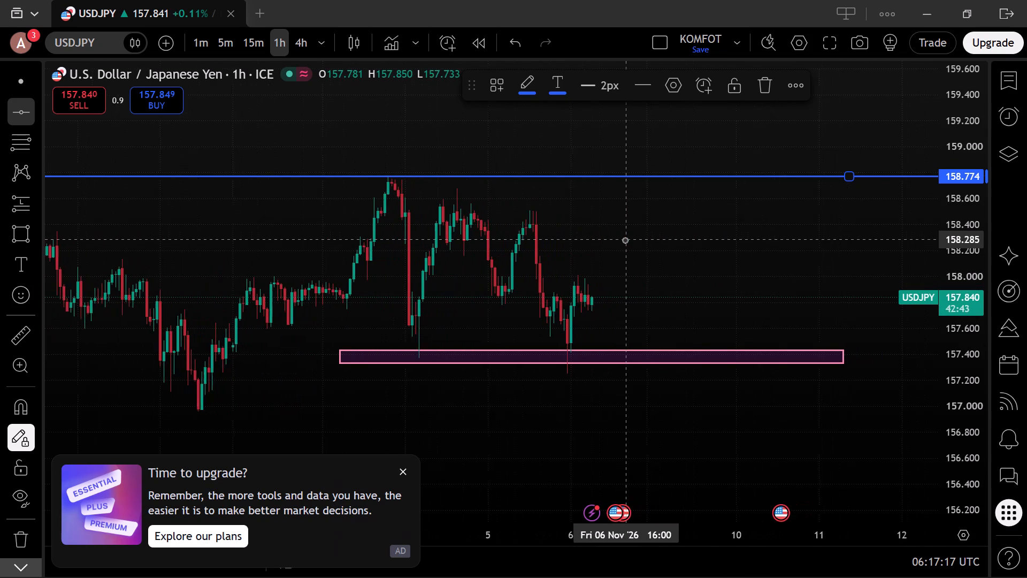
scroll(625, 240, up, 2)
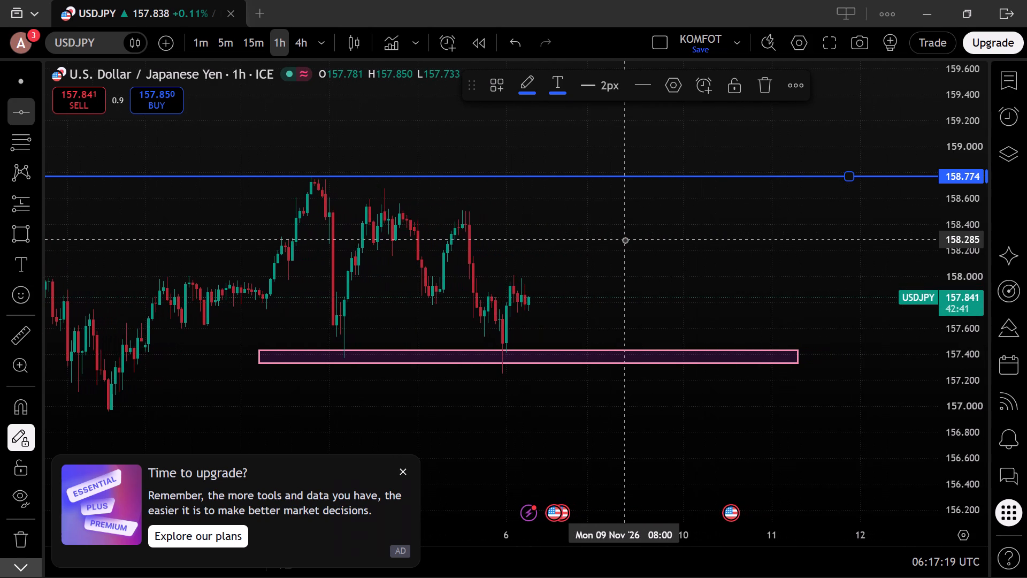
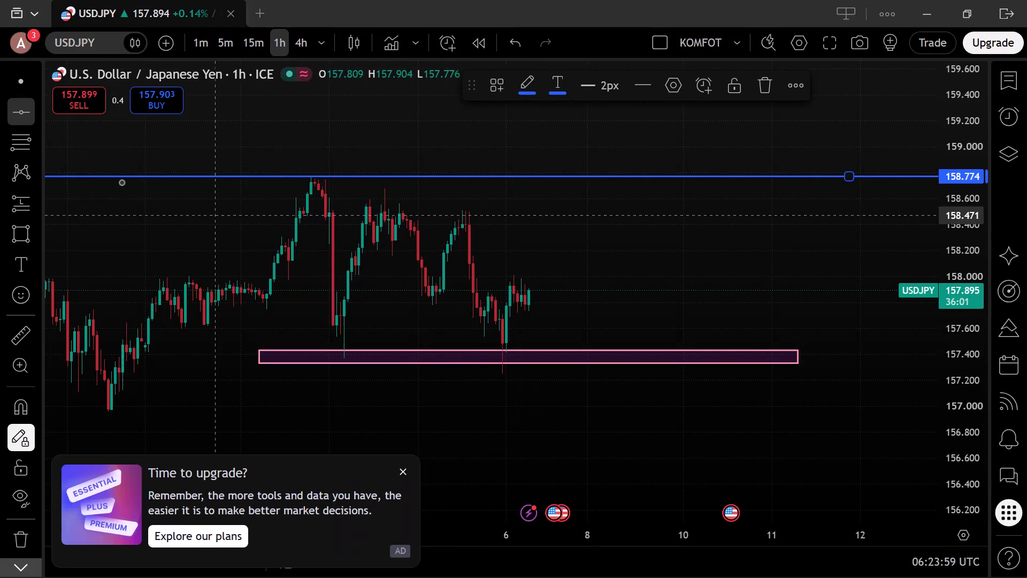
Change the chart symbol to XAUUSD and set the timeframe to 4h.
click(110, 47)
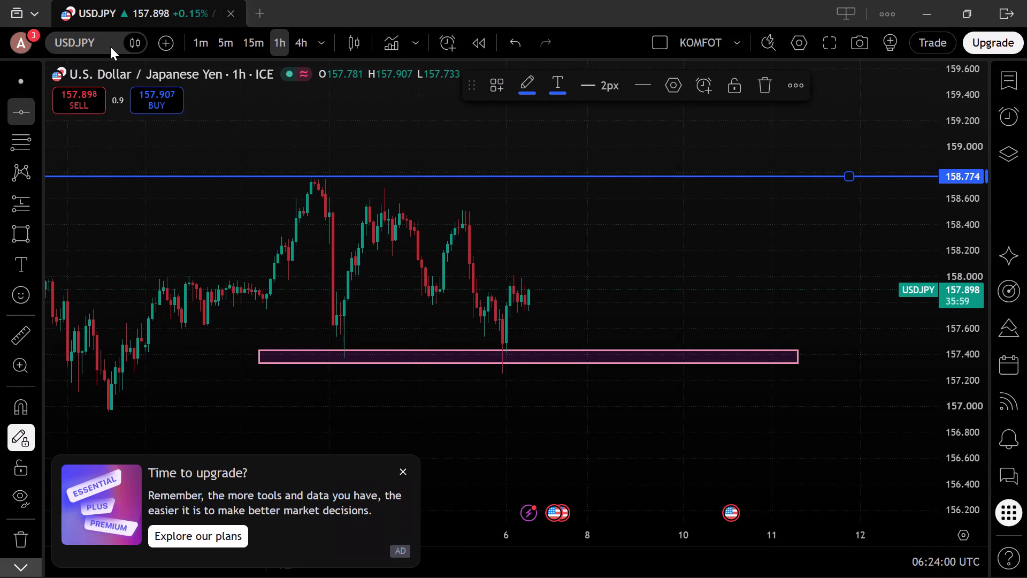
key(BackSpace)
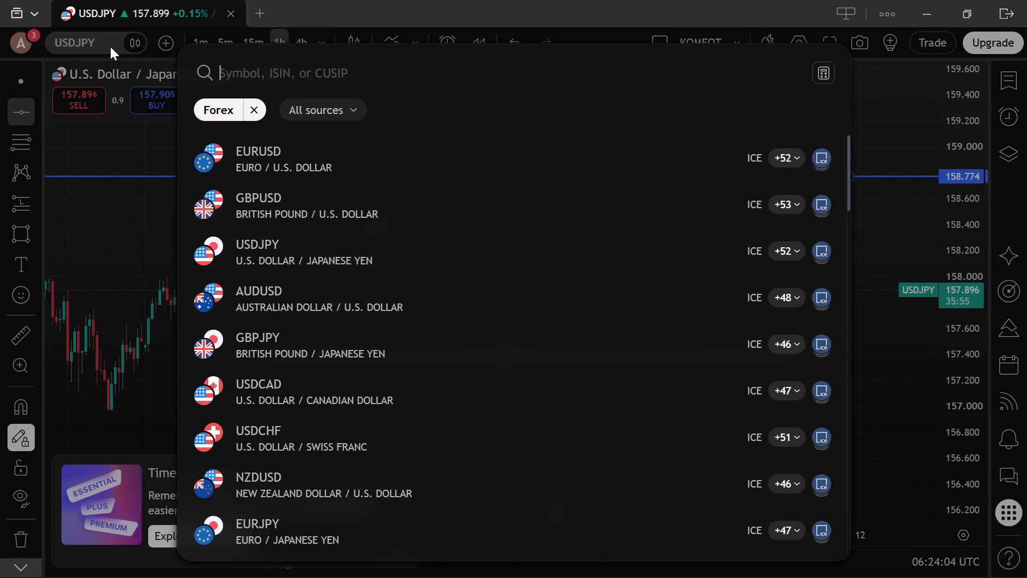
text(XA)
key(u)
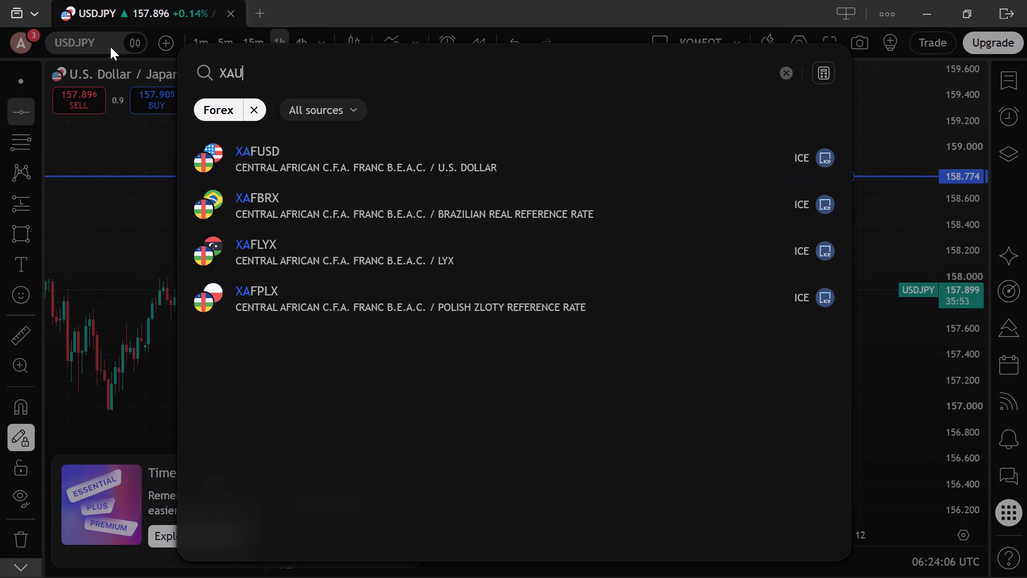
text(USD)
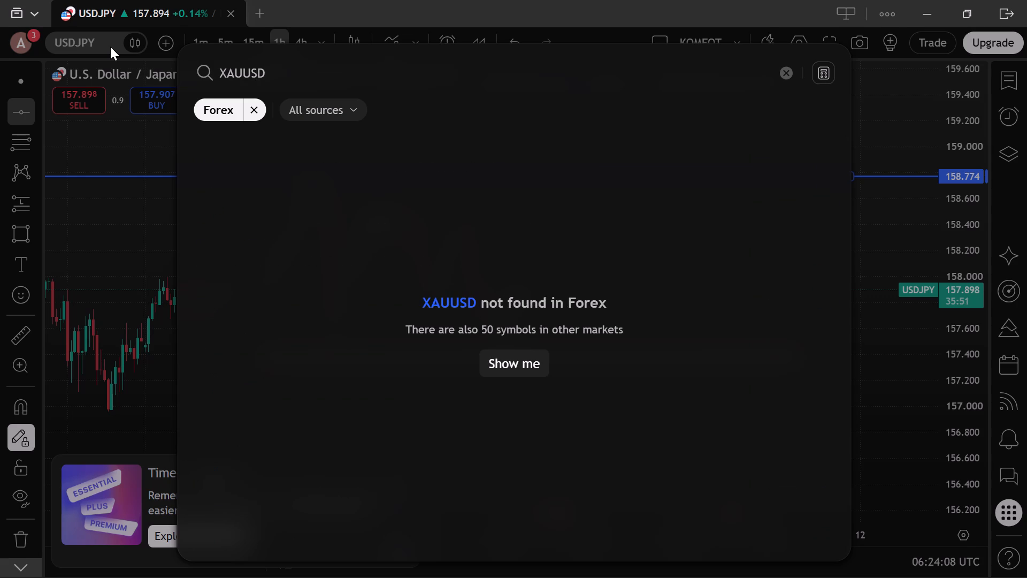
key(Return)
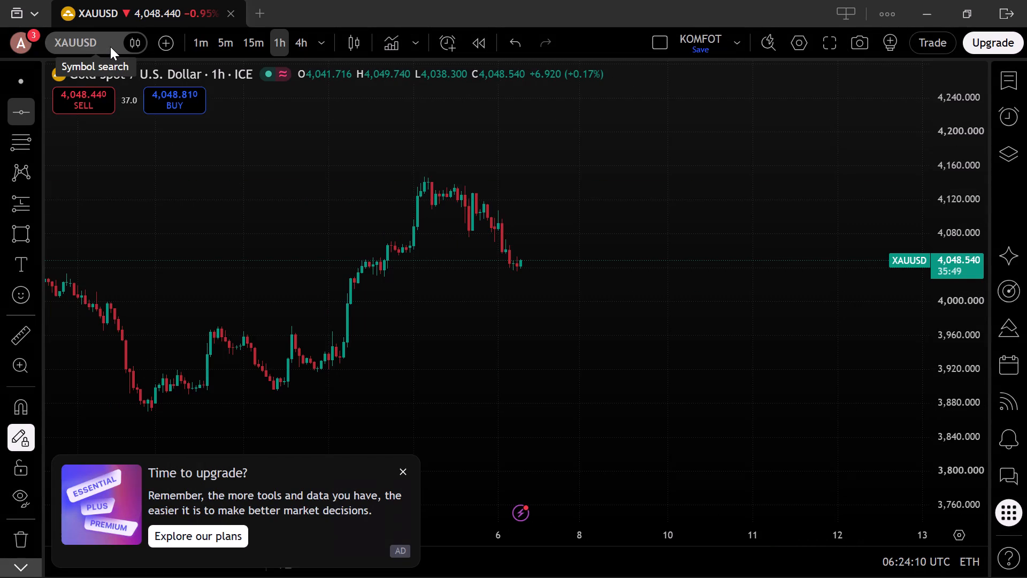
click(294, 43)
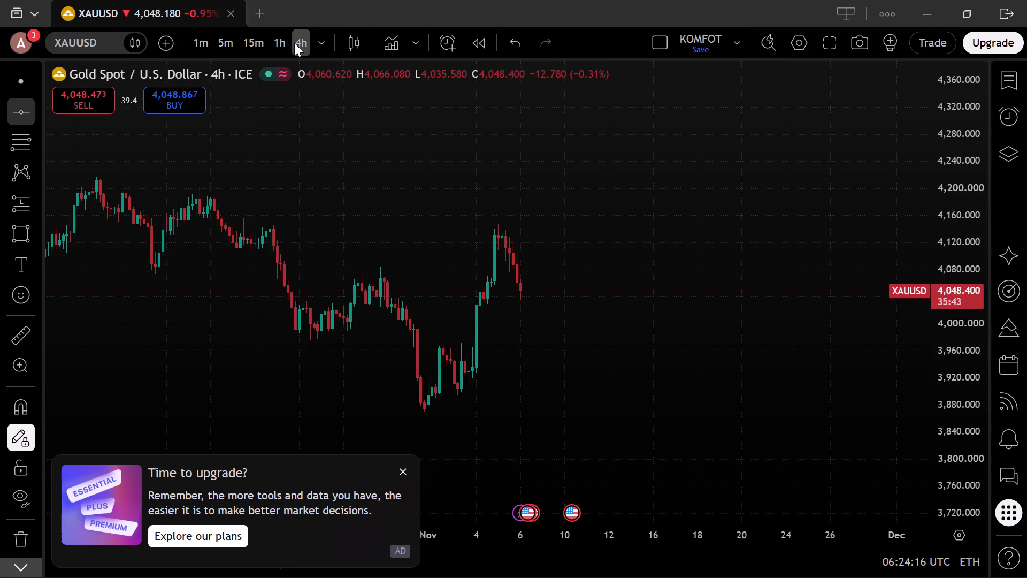
scroll(294, 43, down, 2)
scroll(358, 134, down, 1)
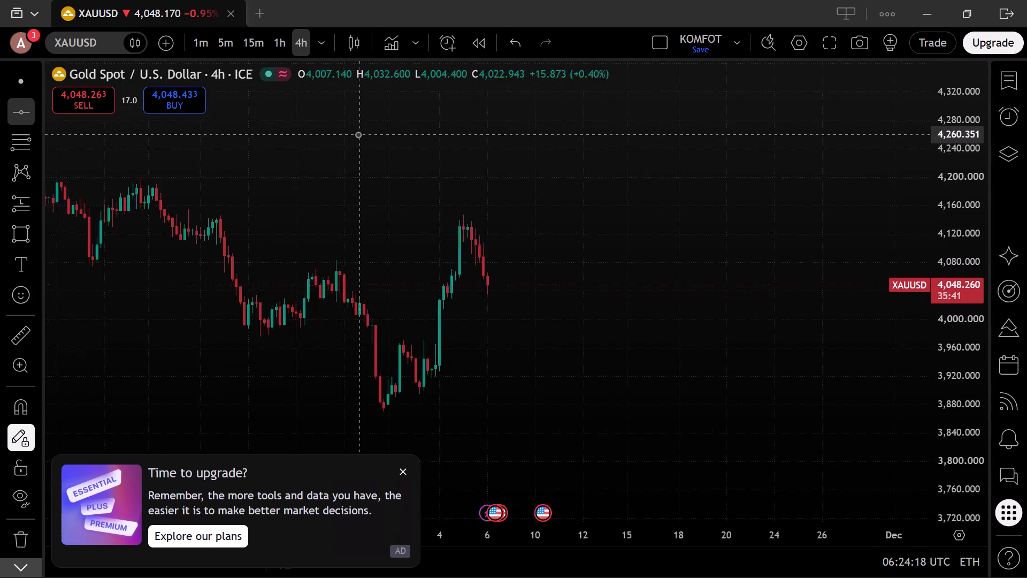
scroll(358, 134, down, 6)
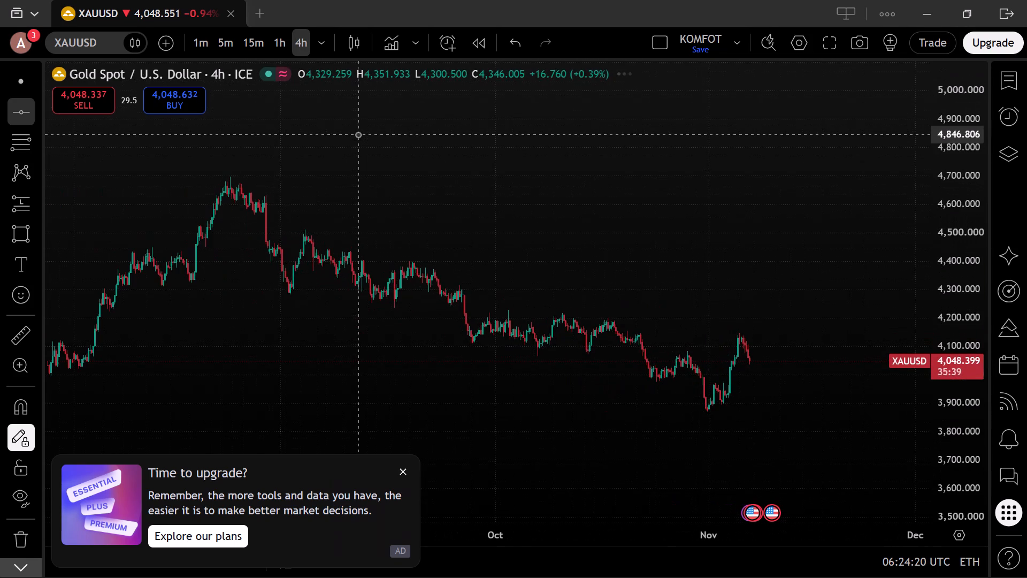
scroll(358, 134, up, 4)
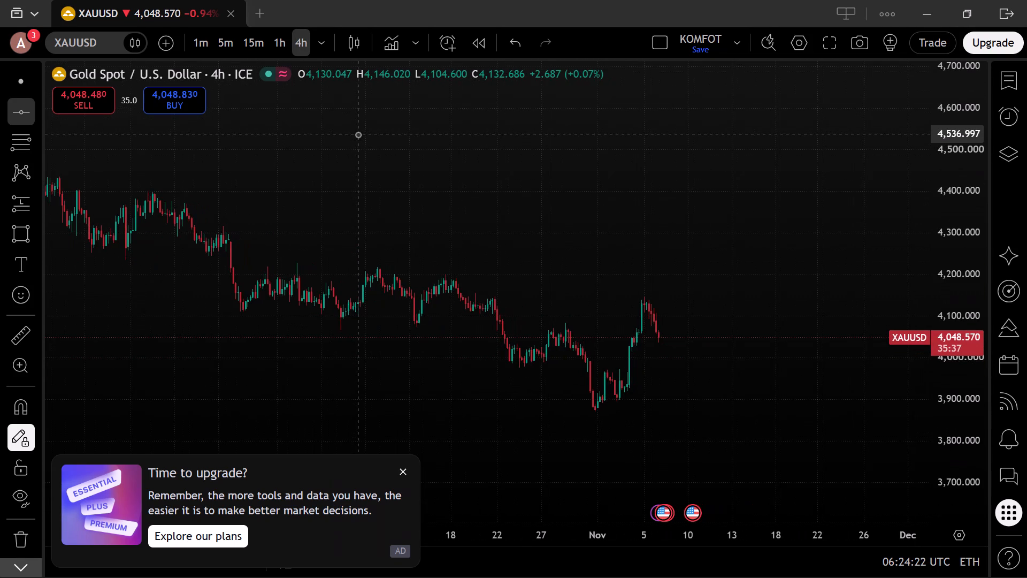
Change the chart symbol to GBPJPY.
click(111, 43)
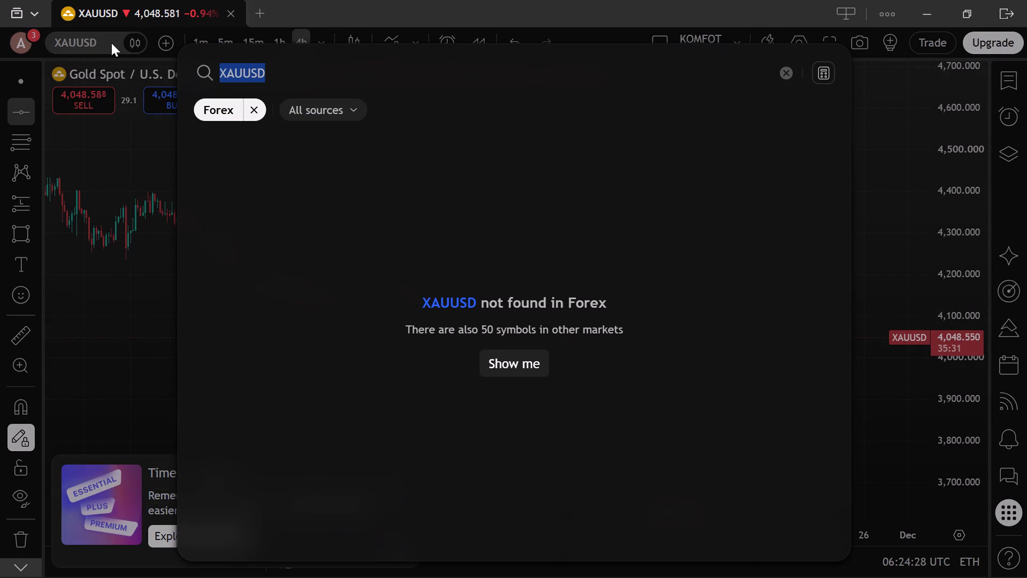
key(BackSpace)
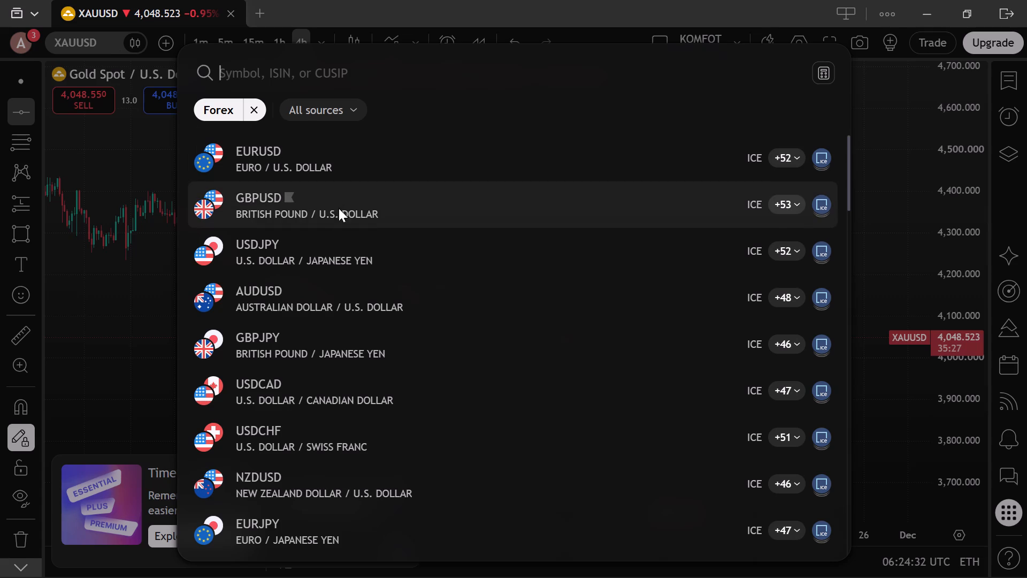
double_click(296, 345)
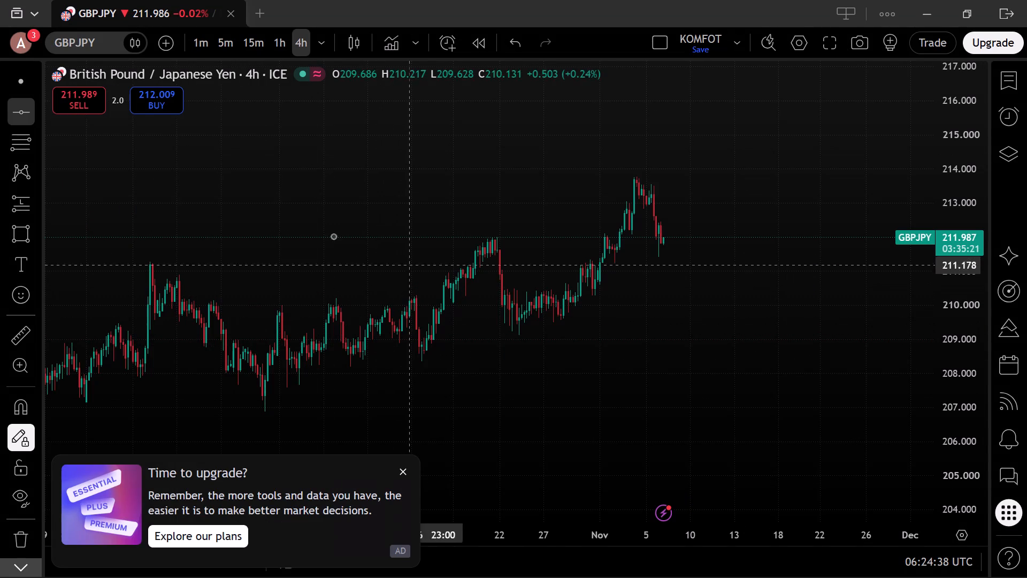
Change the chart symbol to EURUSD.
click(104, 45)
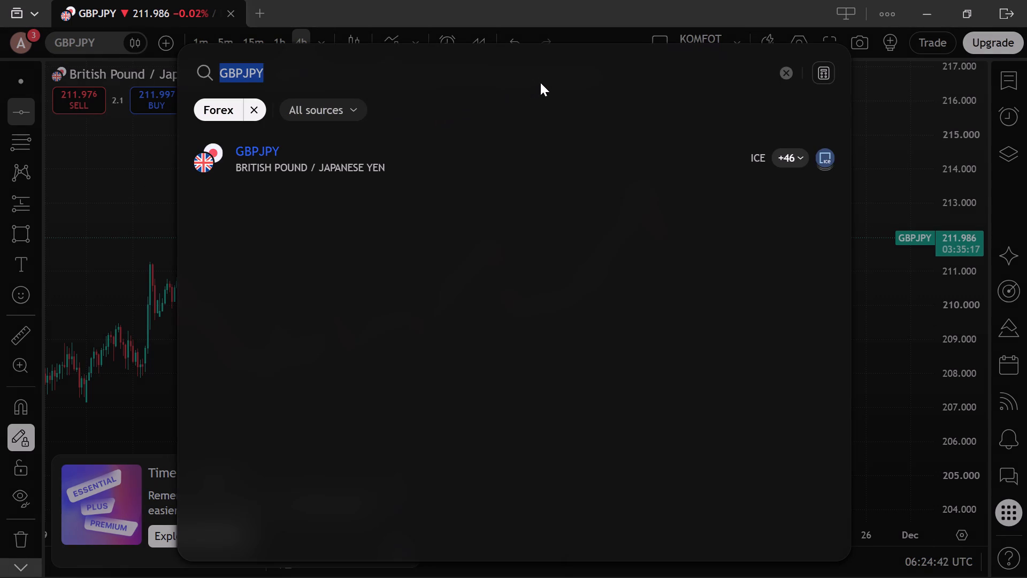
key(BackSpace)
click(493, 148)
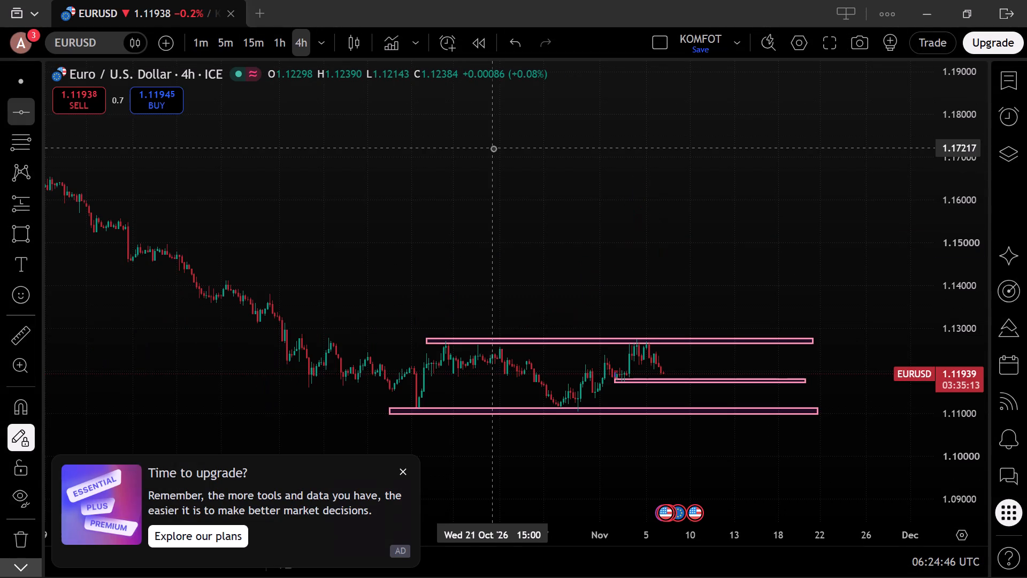
Browse the forex pairs in the symbol search, looking for another instrument to chart, and close the search without choosing one.
click(106, 38)
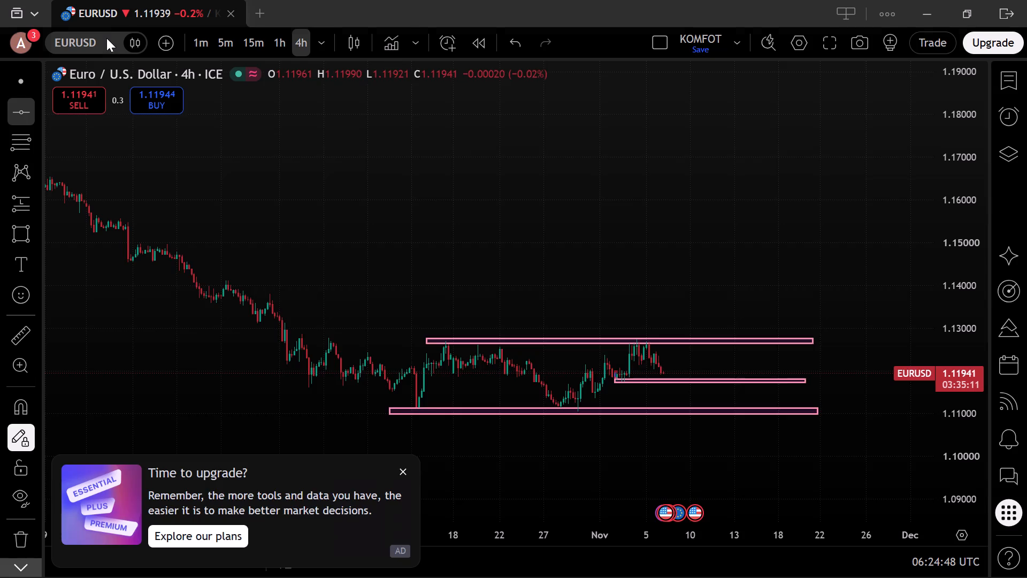
key(BackSpace)
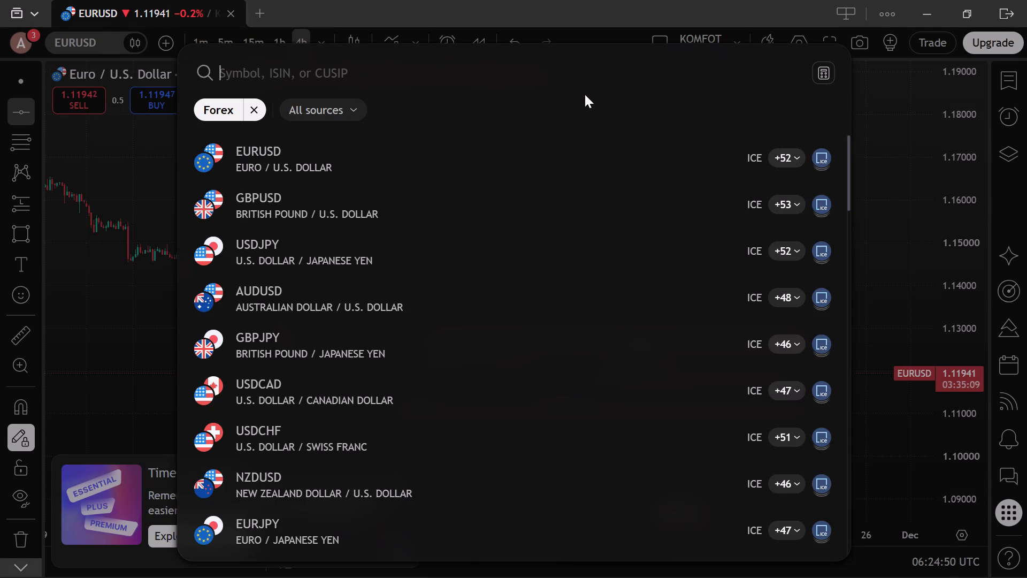
scroll(609, 239, down, 6)
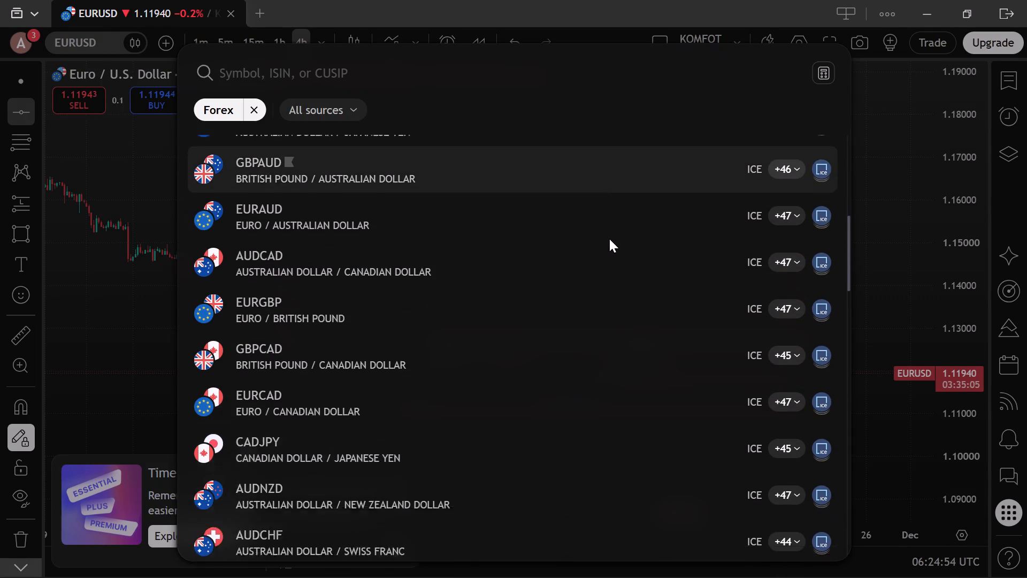
scroll(609, 239, down, 5)
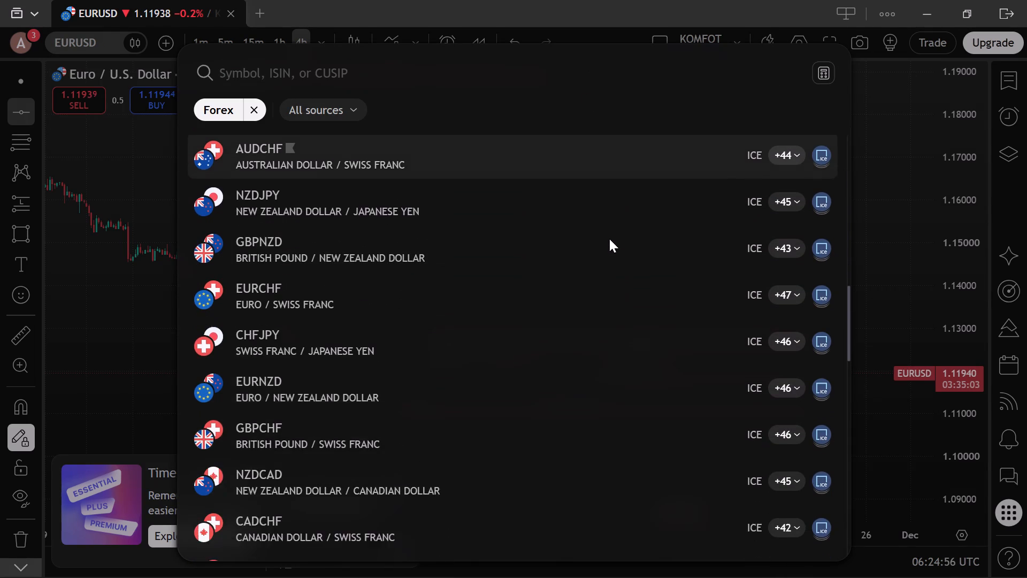
scroll(609, 239, down, 7)
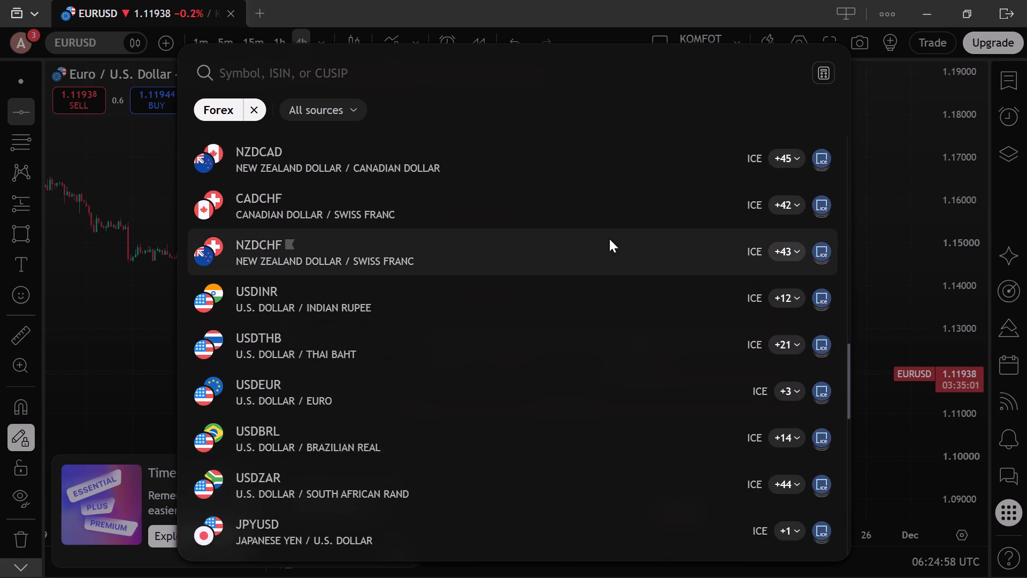
scroll(609, 239, down, 3)
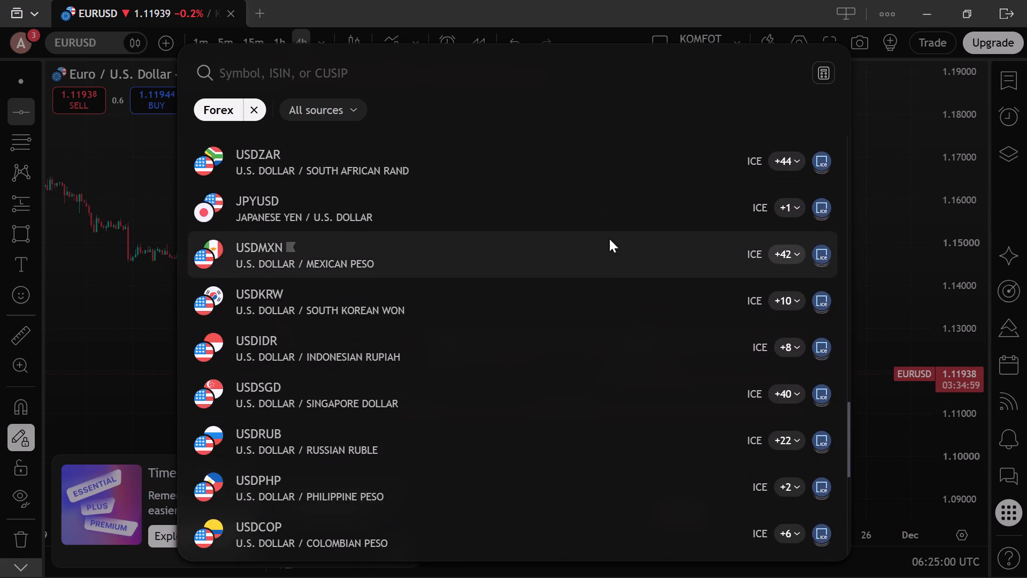
scroll(609, 239, down, 6)
scroll(609, 239, up, 2)
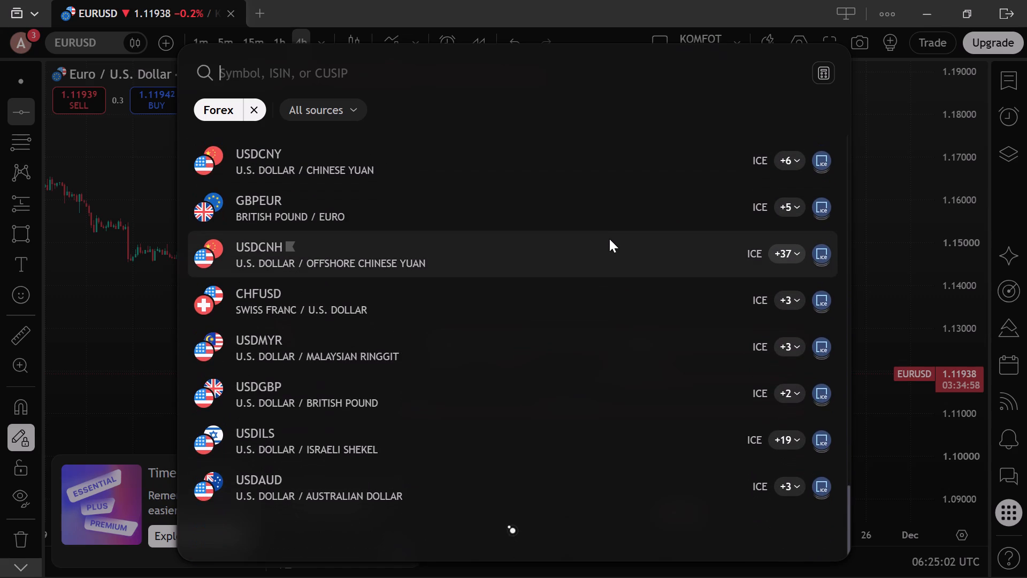
scroll(609, 239, up, 10)
scroll(609, 239, up, 13)
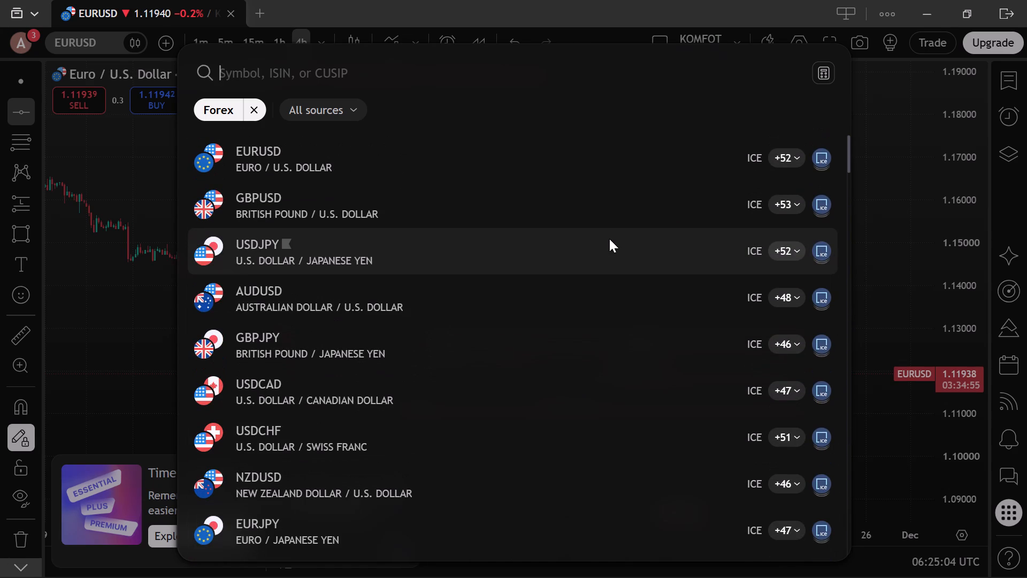
scroll(609, 239, up, 5)
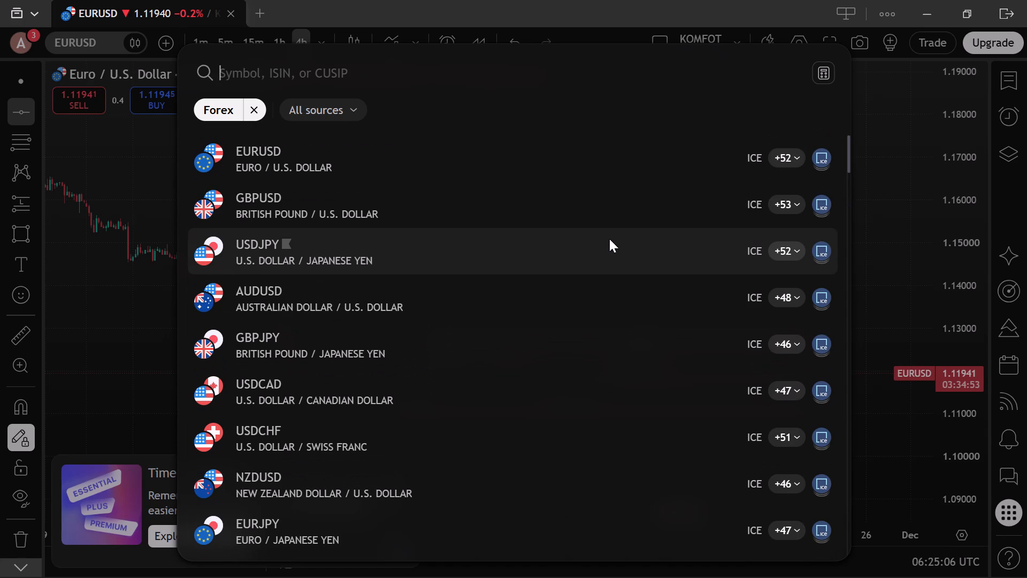
click(876, 145)
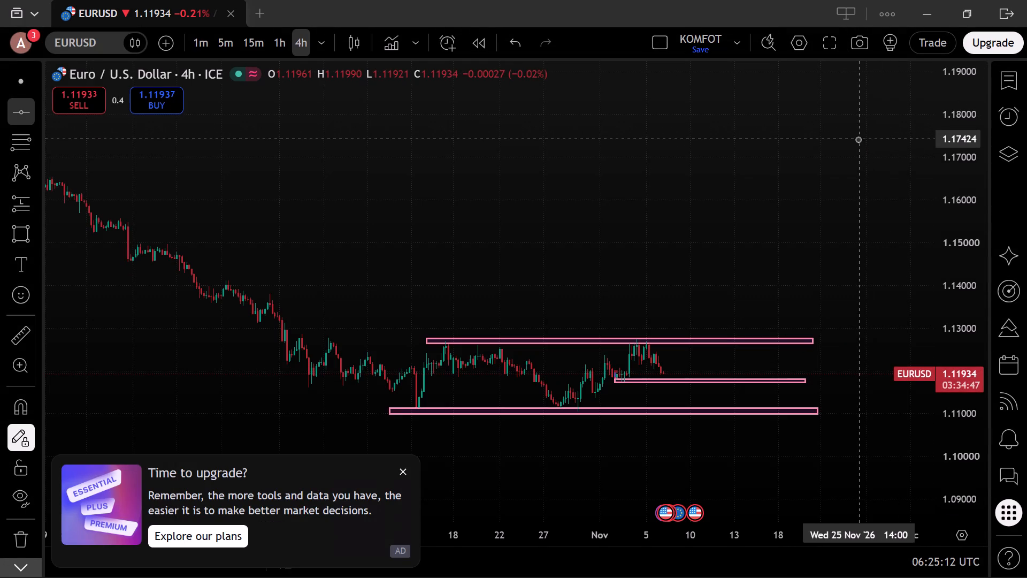
Open the watchlist and add the ICE XAUUSD symbol to it.
click(1013, 85)
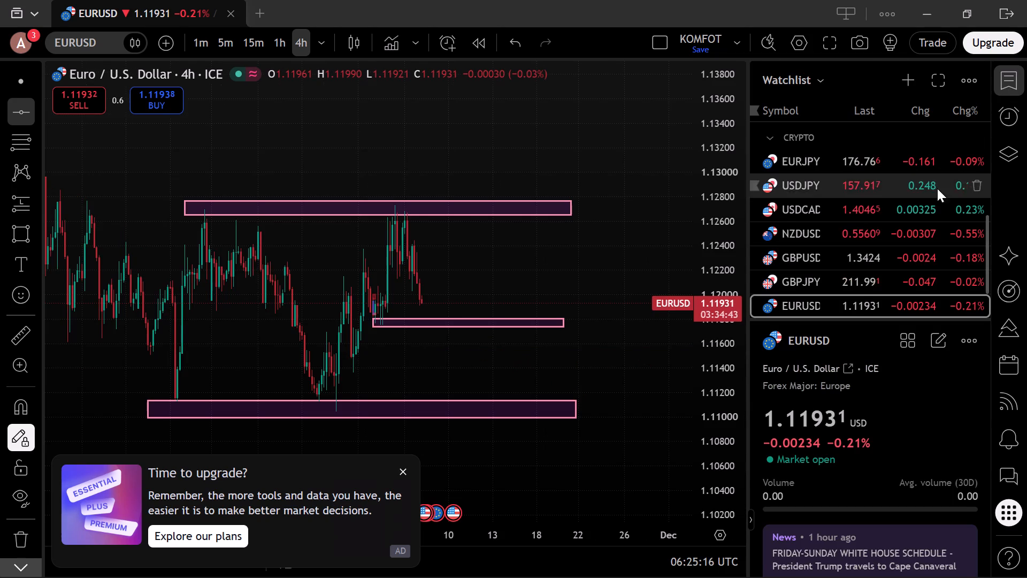
click(907, 85)
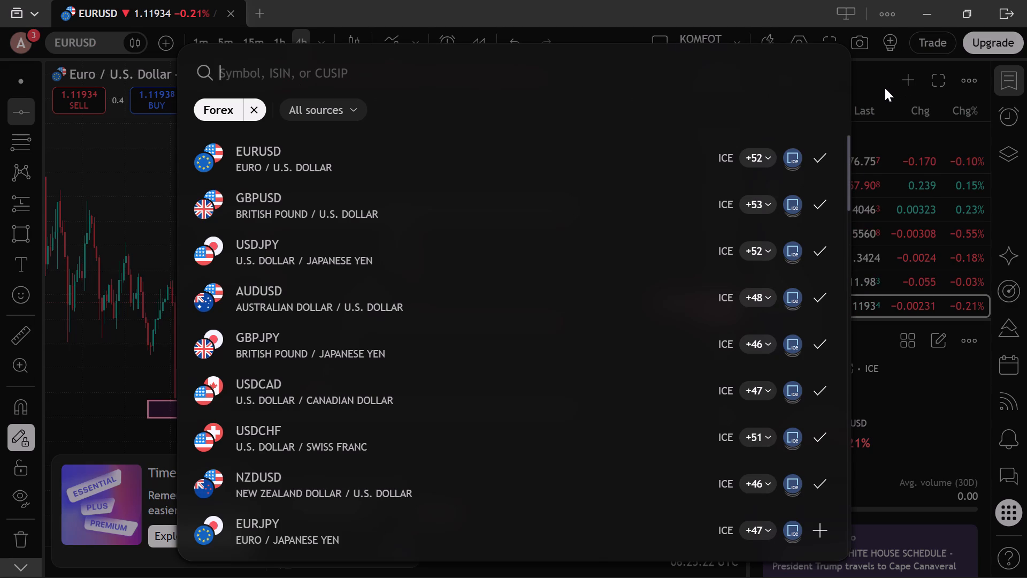
text(XAUU)
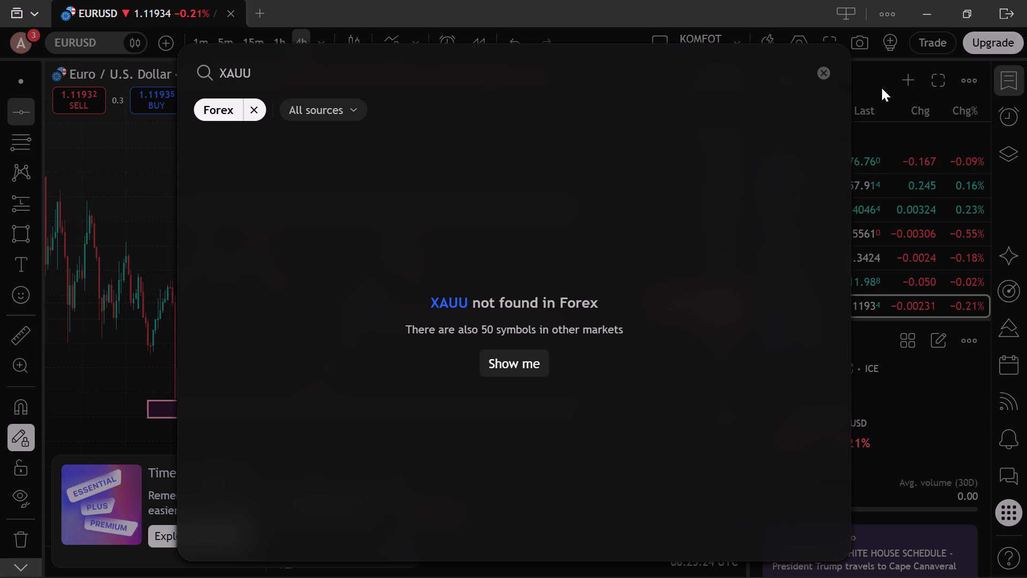
key(s)
key(d)
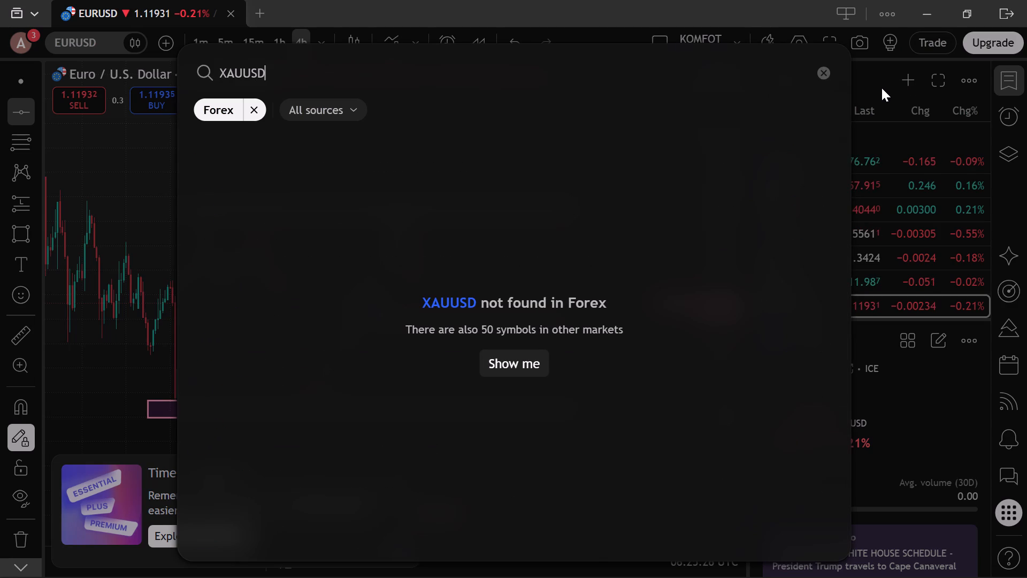
key(Return)
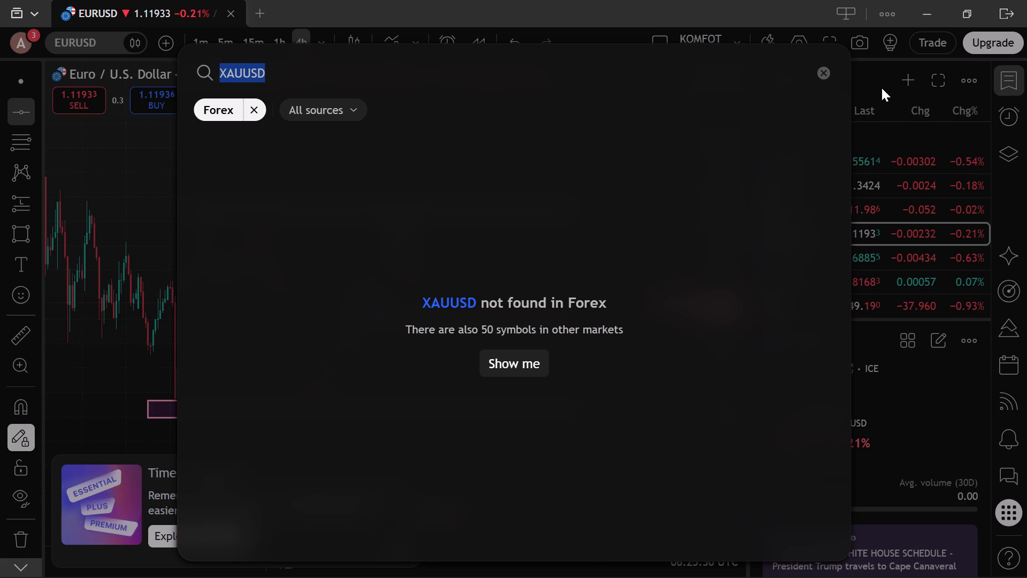
Extend the XAUUSD search to all markets and add XAUUSD from FOREXCOM and GOLD from TVC to the watchlist.
click(535, 363)
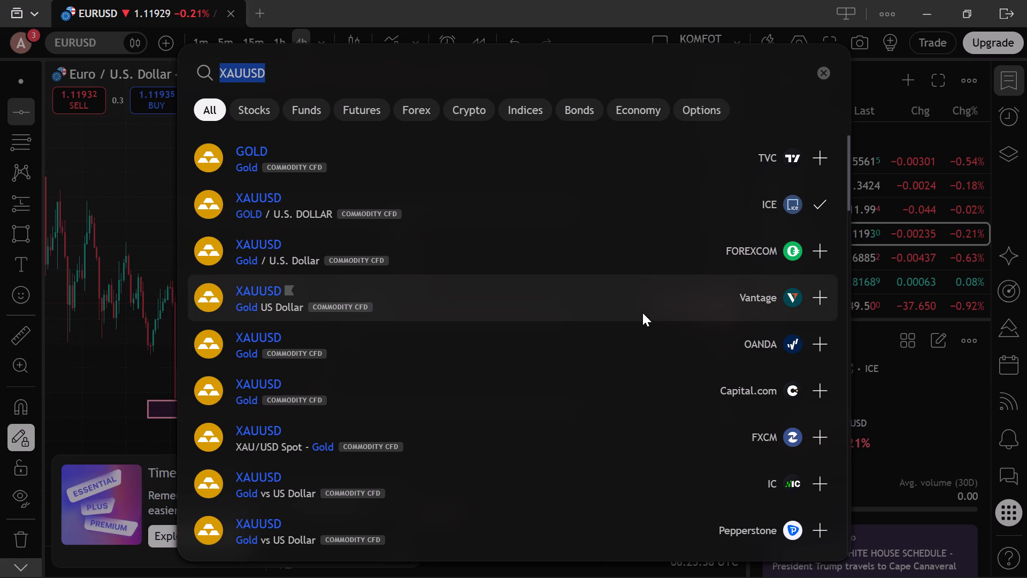
click(822, 251)
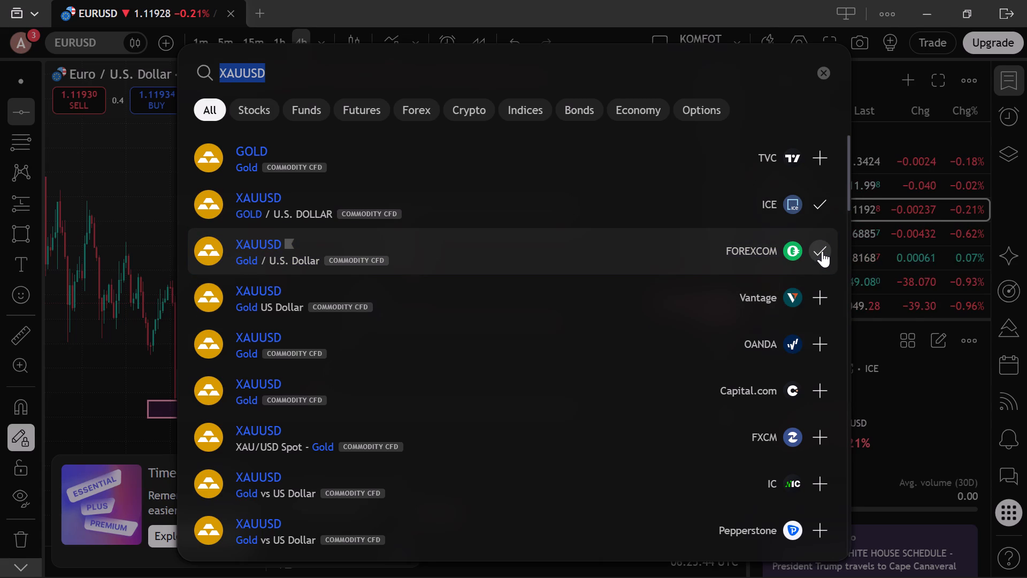
click(822, 158)
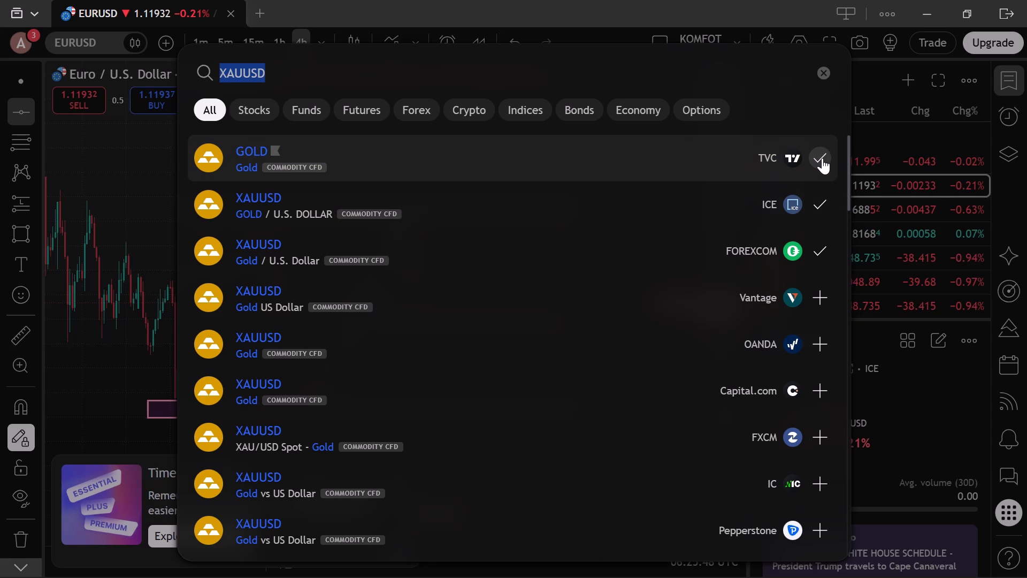
click(890, 177)
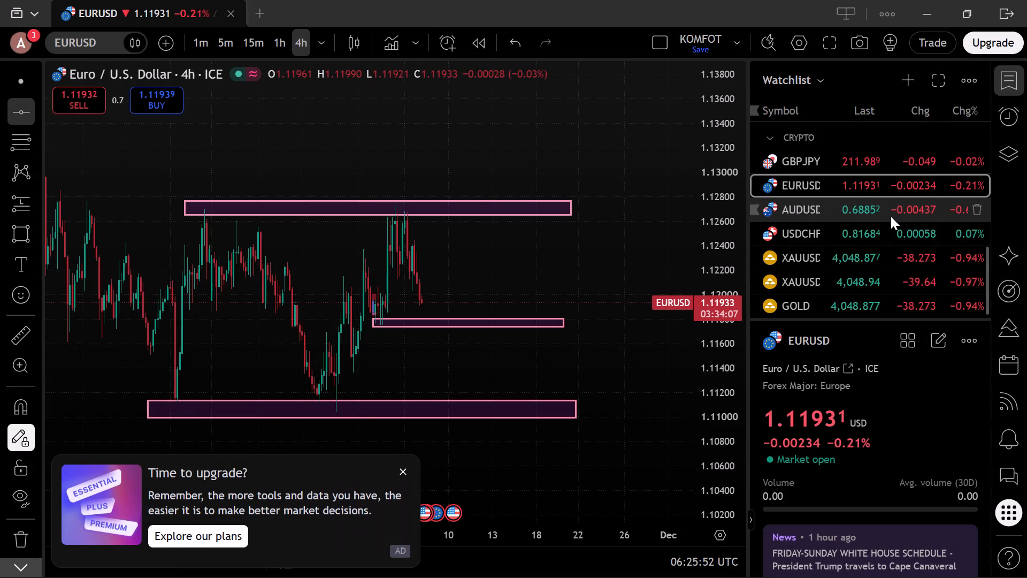
Load the FOREXCOM XAUUSD chart from the watchlist to view its R1, S1 and S2 zones.
click(839, 276)
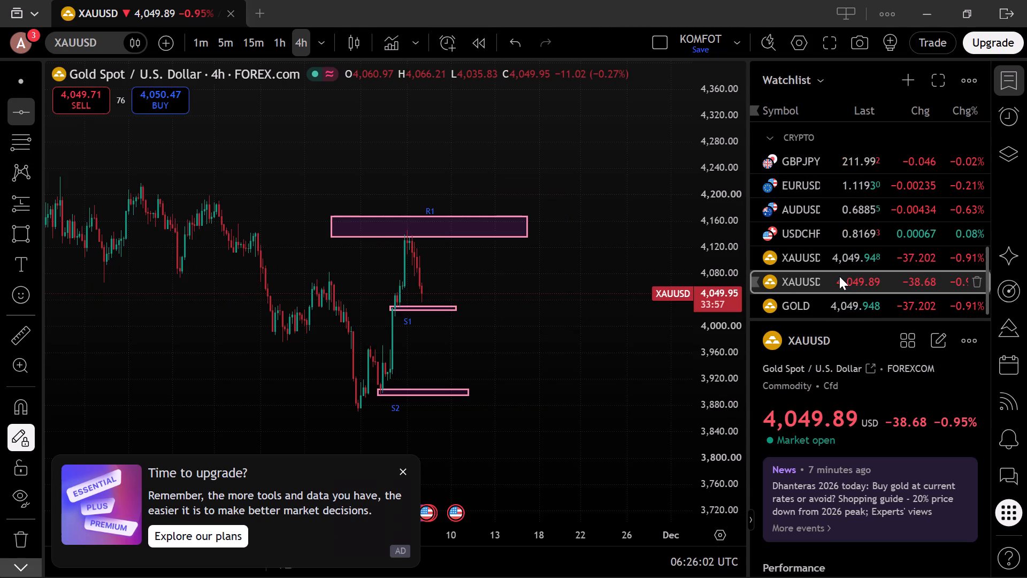
scroll(607, 282, up, 1)
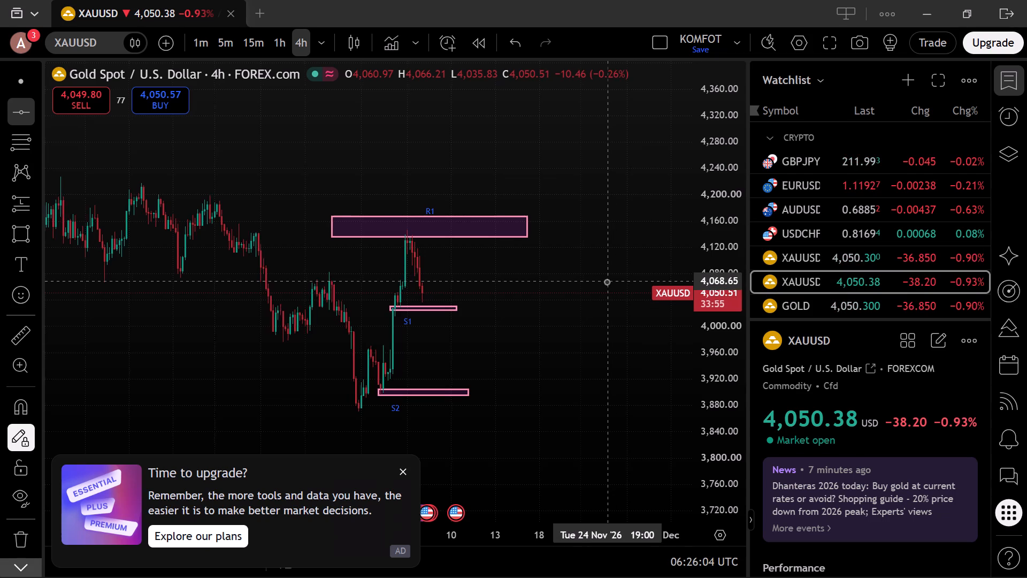
scroll(607, 282, up, 1)
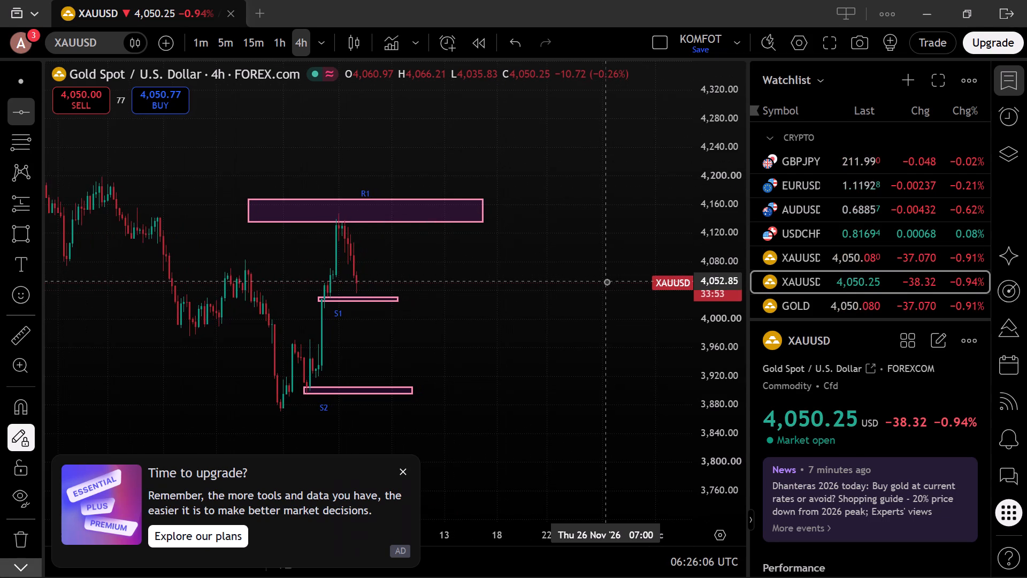
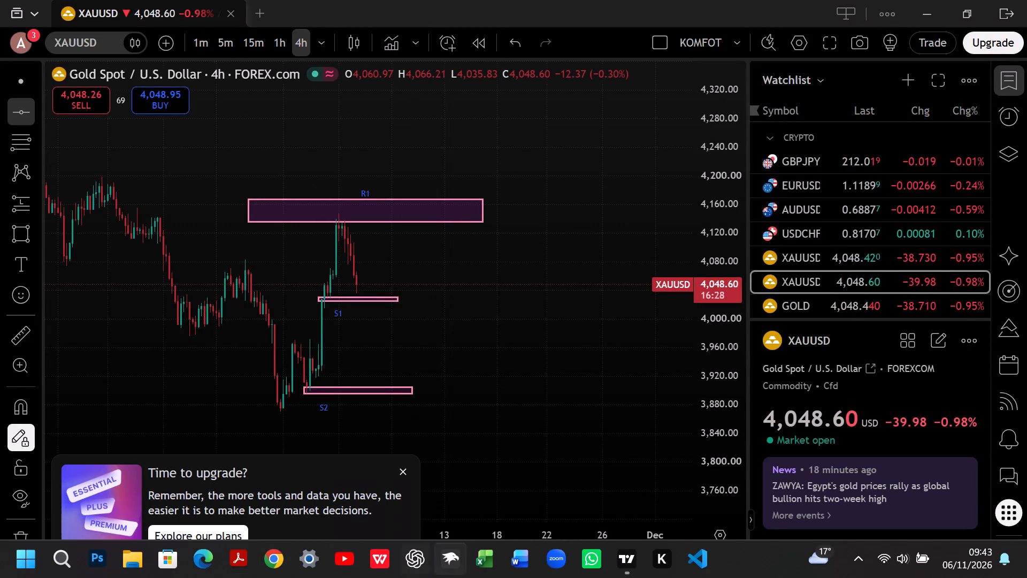
Launch the Loggy3 app from the recent items in Windows search.
click(64, 561)
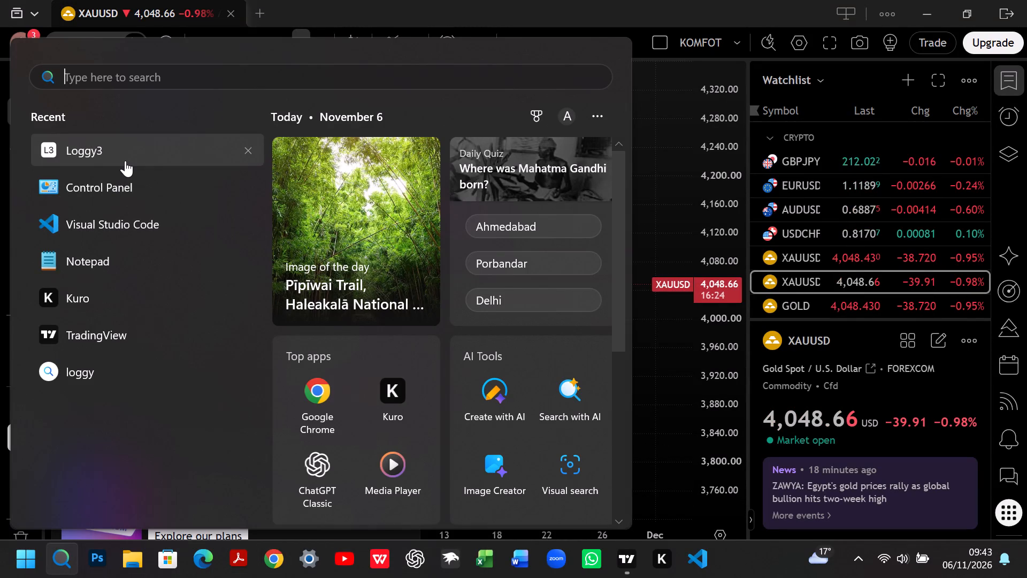
click(125, 161)
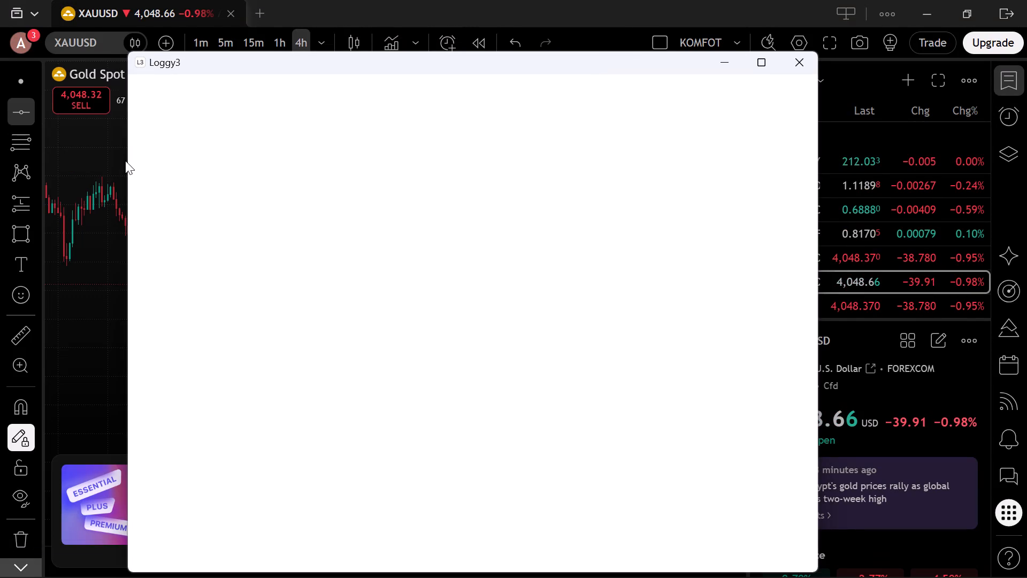